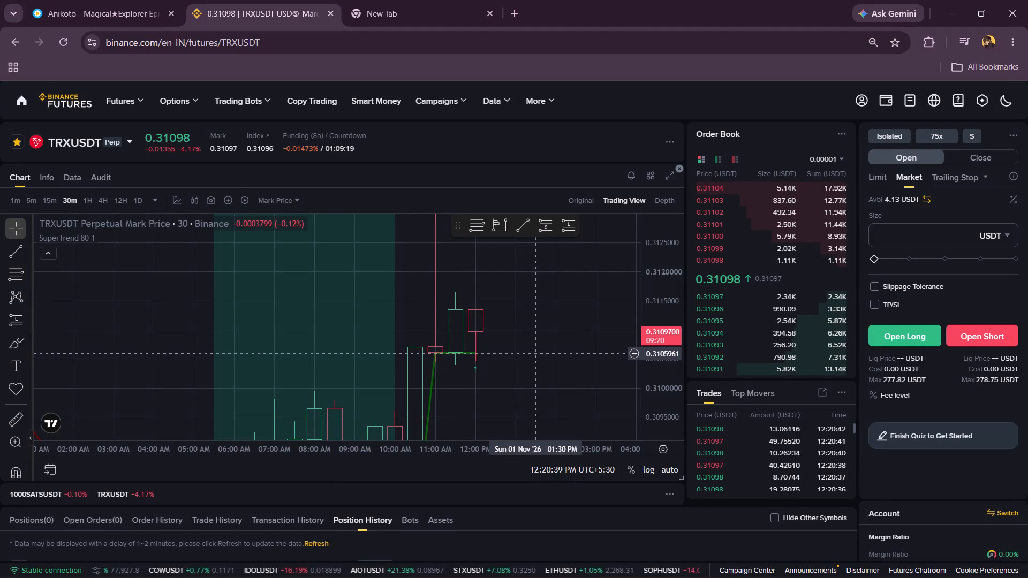
Expand the TRXUSDT chart to fill the page.
{"action": "scroll", "coordinate": [530, 353], "scroll_direction": "down", "scroll_amount": 2}
{"action": "scroll", "coordinate": [662, 350], "scroll_direction": "down", "scroll_amount": 5}
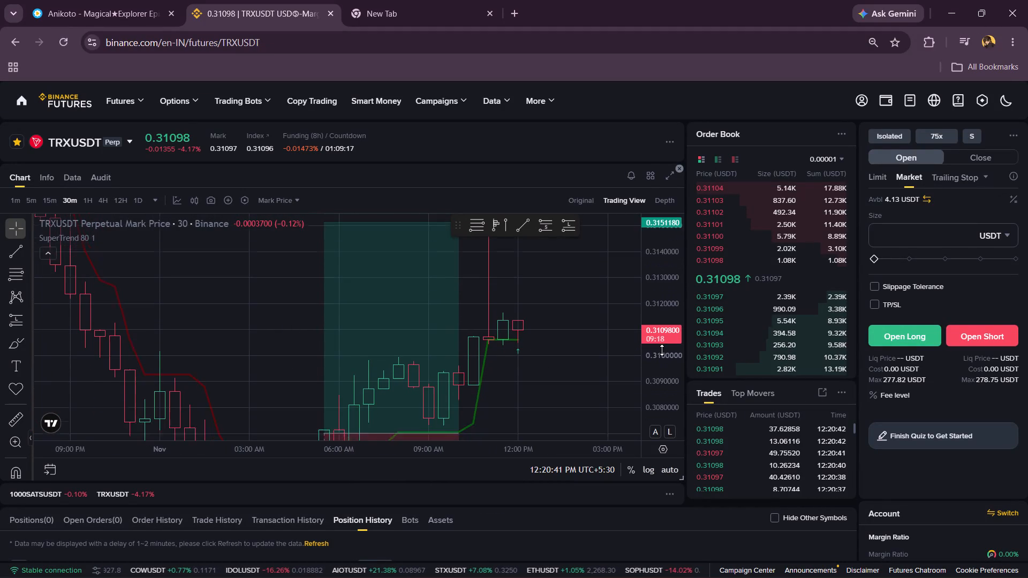
{"action": "scroll", "coordinate": [577, 352], "scroll_direction": "down", "scroll_amount": 2}
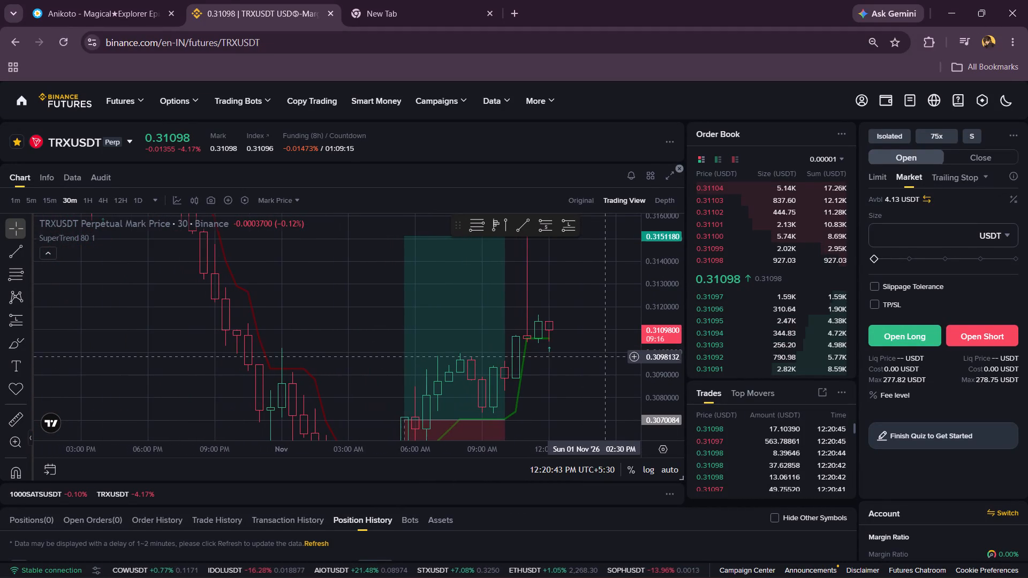
{"action": "scroll", "coordinate": [647, 362], "scroll_direction": "down", "scroll_amount": 3}
{"action": "scroll", "coordinate": [441, 369], "scroll_direction": "down", "scroll_amount": 2}
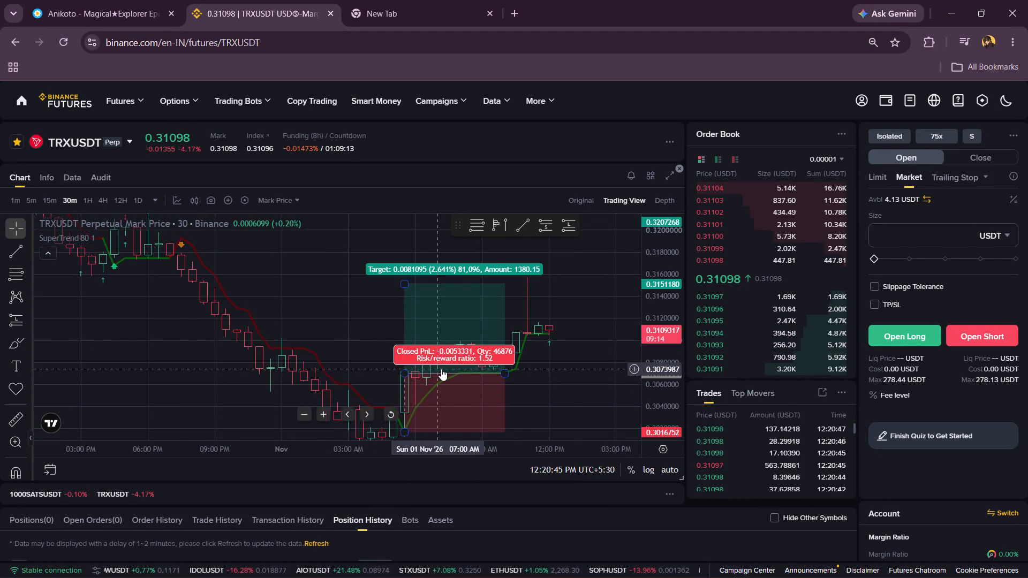
{"action": "scroll", "coordinate": [441, 369], "scroll_direction": "down", "scroll_amount": 1}
{"action": "left_click_drag", "start_coordinate": [334, 301], "coordinate": [482, 417]}
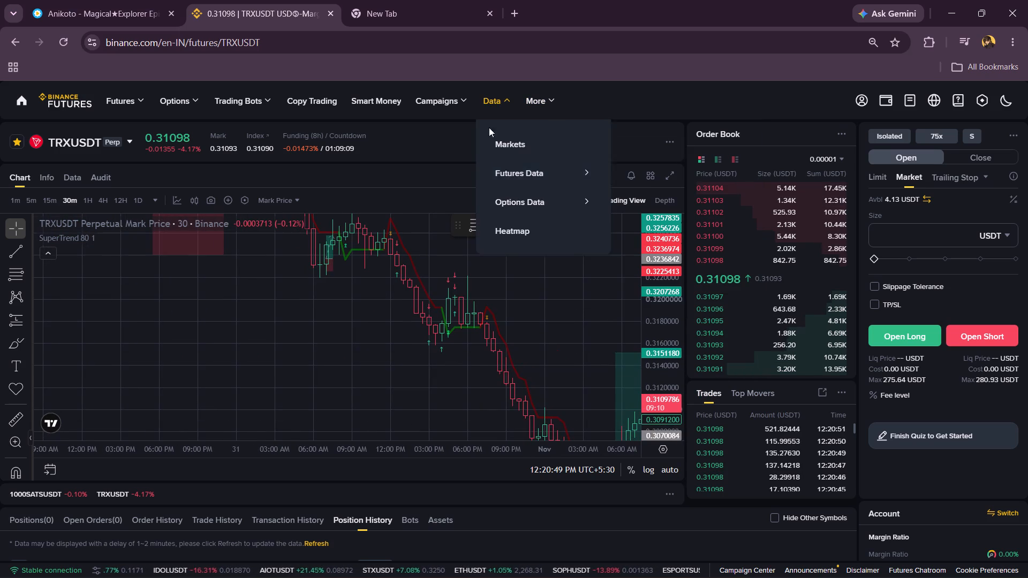
{"action": "left_click", "coordinate": [669, 179]}
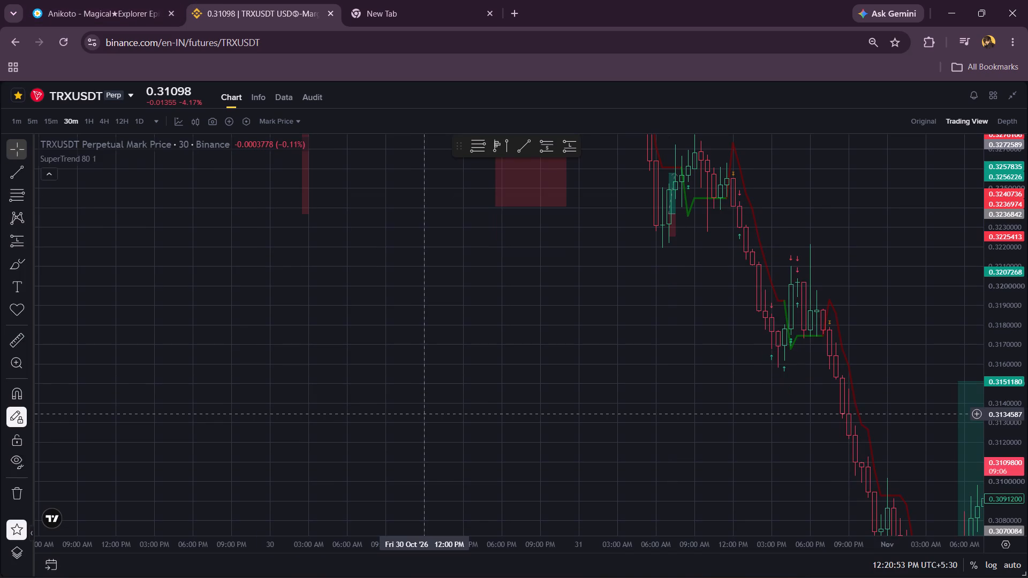
Place a short position on the 31 Oct 01:00 PM candle after the SuperTrend down arrow, with entry at about 0.3218.
{"action": "left_click_drag", "start_coordinate": [424, 414], "coordinate": [347, 526]}
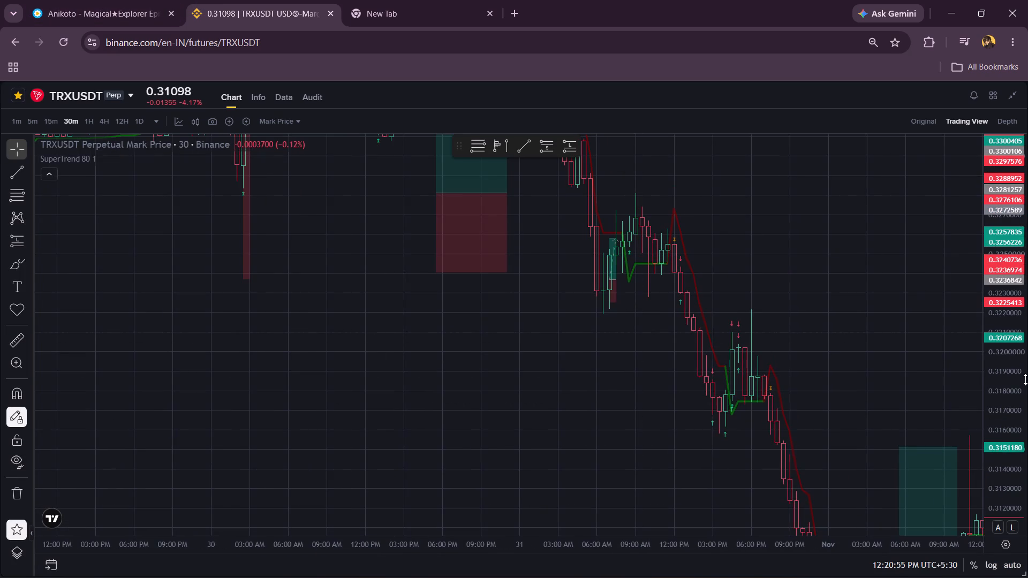
{"action": "scroll", "coordinate": [1025, 379], "scroll_direction": "down", "scroll_amount": 5}
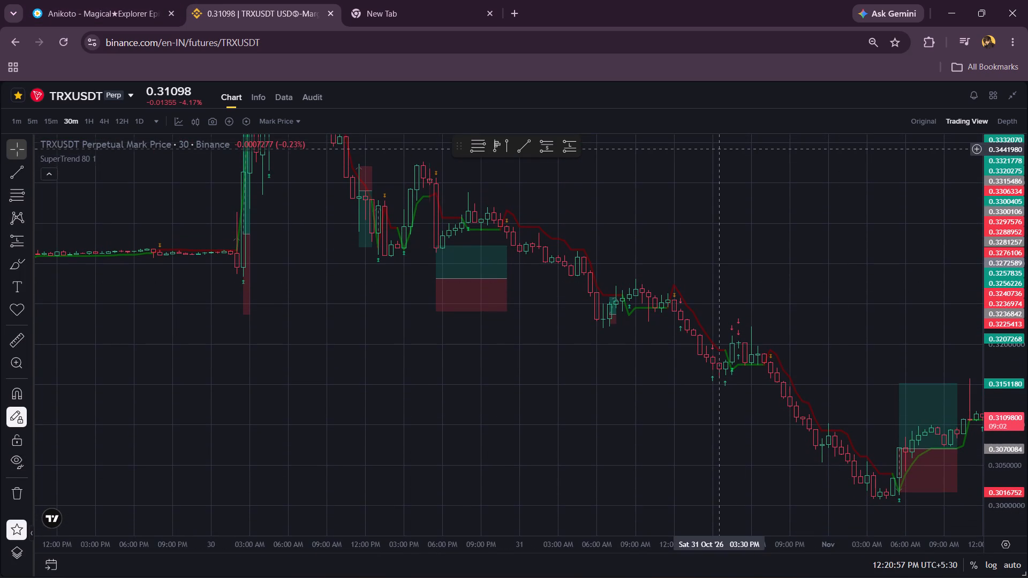
{"action": "scroll", "coordinate": [542, 272], "scroll_direction": "up", "scroll_amount": 4}
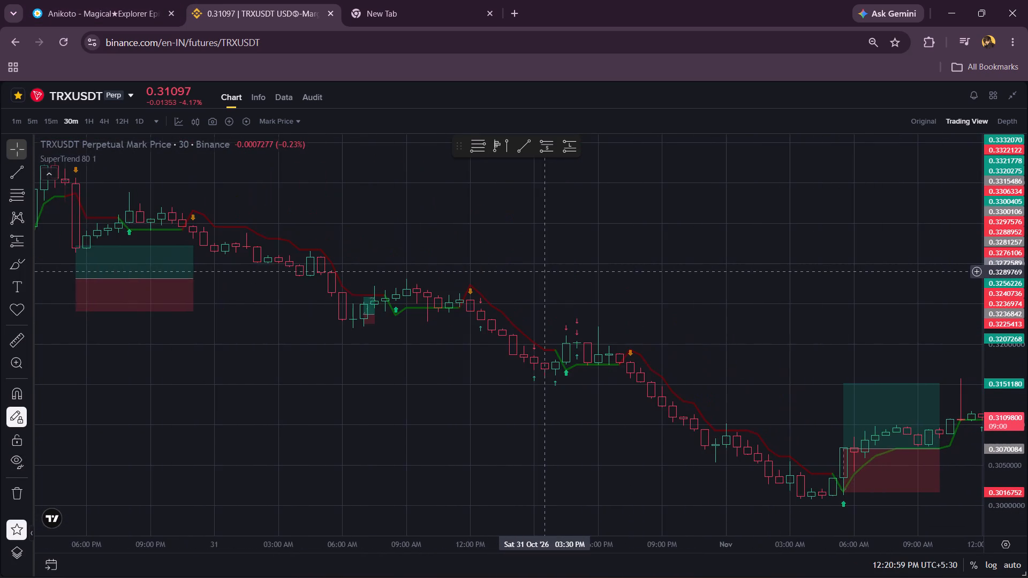
{"action": "scroll", "coordinate": [542, 272], "scroll_direction": "right", "scroll_amount": 1}
{"action": "scroll", "coordinate": [542, 272], "scroll_direction": "up", "scroll_amount": 3}
{"action": "scroll", "coordinate": [542, 272], "scroll_direction": "right", "scroll_amount": 1}
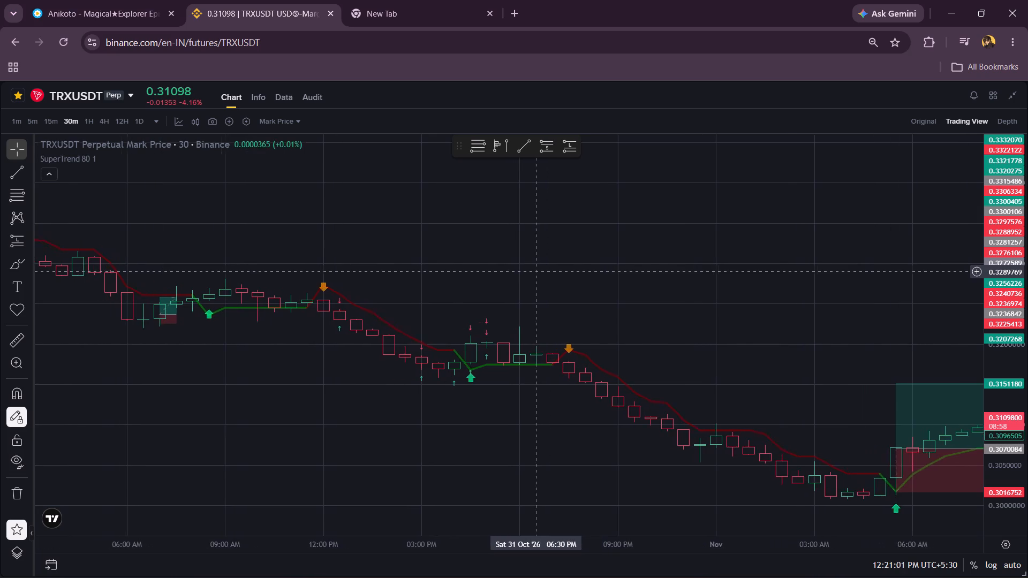
{"action": "scroll", "coordinate": [542, 272], "scroll_direction": "right", "scroll_amount": 1}
{"action": "scroll", "coordinate": [542, 272], "scroll_direction": "up", "scroll_amount": 1}
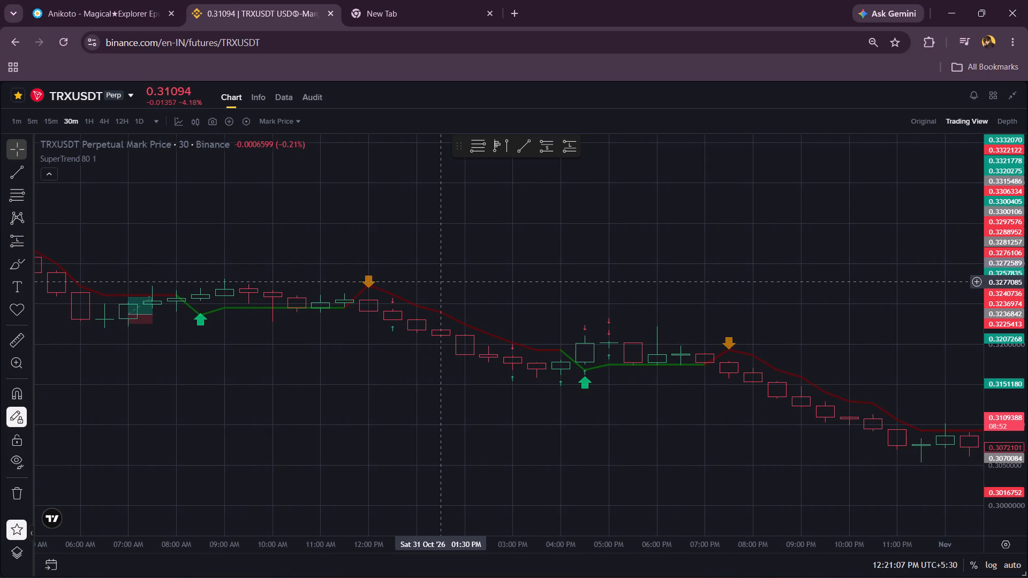
{"action": "left_click", "coordinate": [557, 147]}
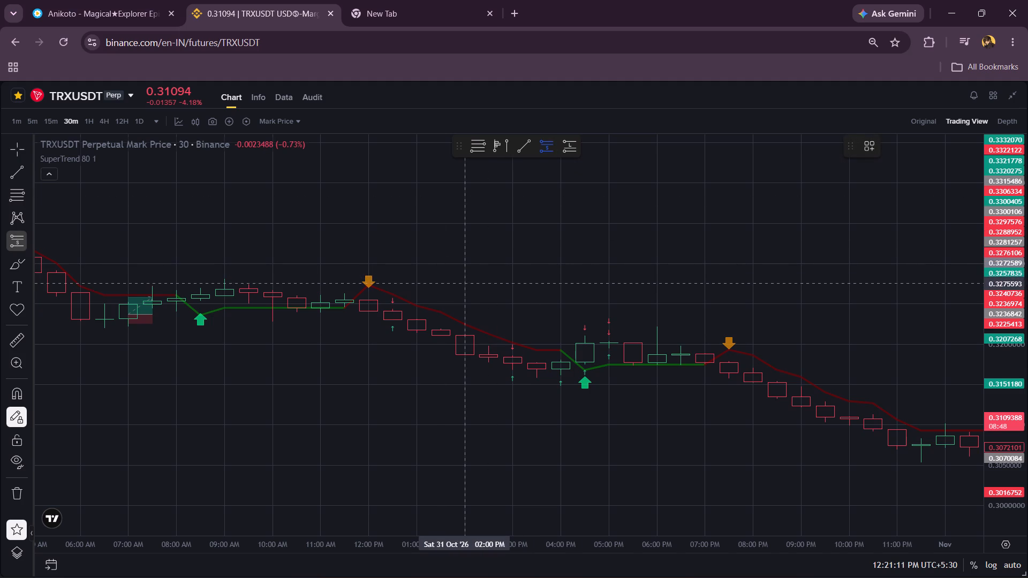
{"action": "left_click", "coordinate": [417, 330]}
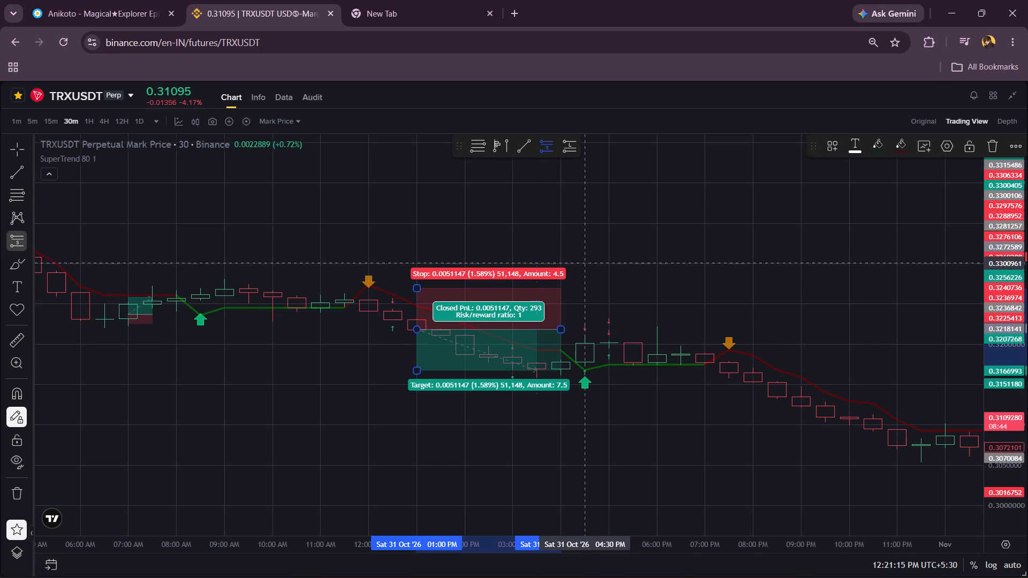
{"action": "right_click", "coordinate": [593, 258]}
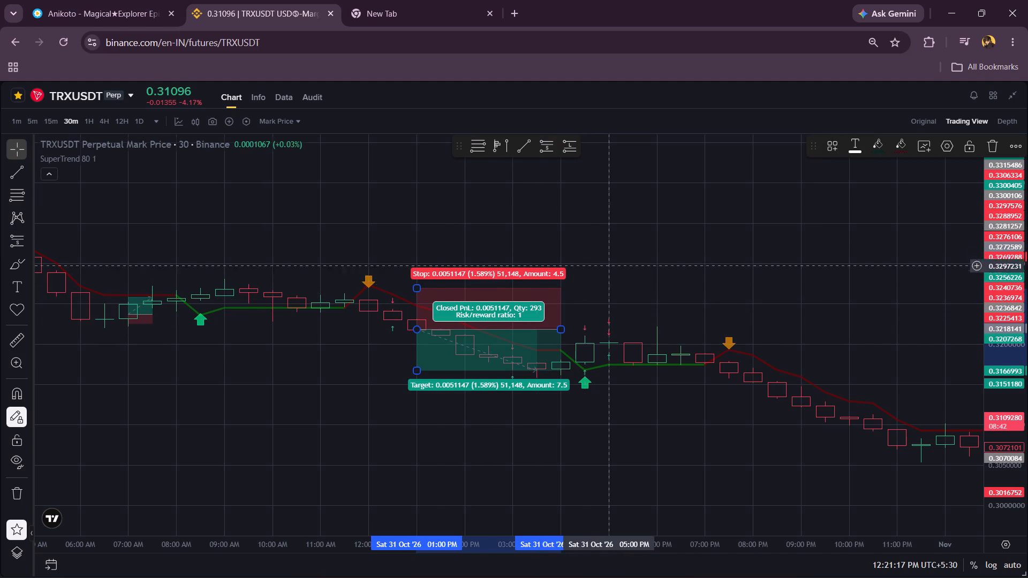
Tighten the short position's stop level to about 0.32457, roughly 0.858% from entry, near the SuperTrend line.
{"action": "left_click_drag", "start_coordinate": [417, 290], "coordinate": [428, 301]}
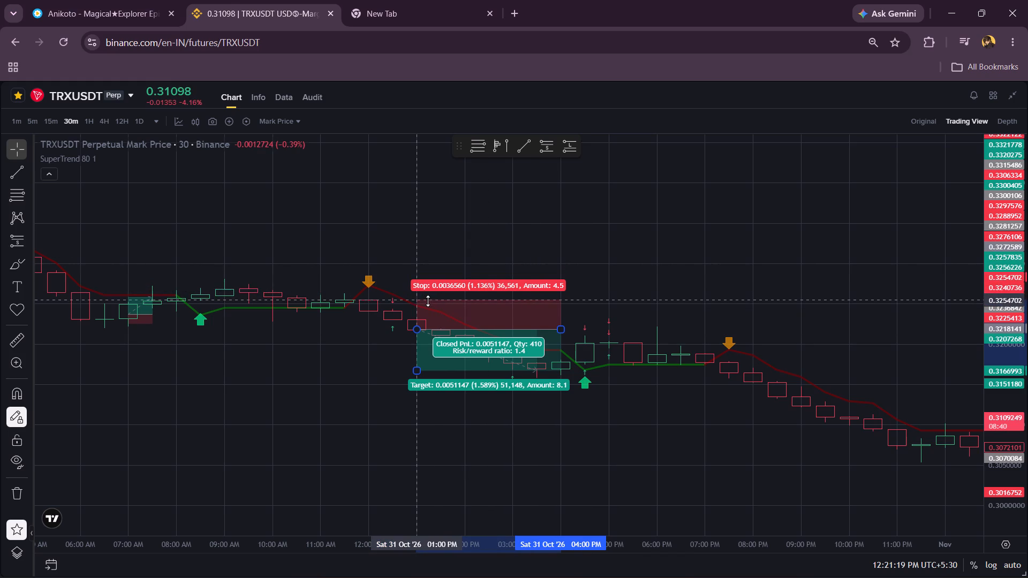
{"action": "left_click_drag", "start_coordinate": [428, 301], "coordinate": [436, 306]}
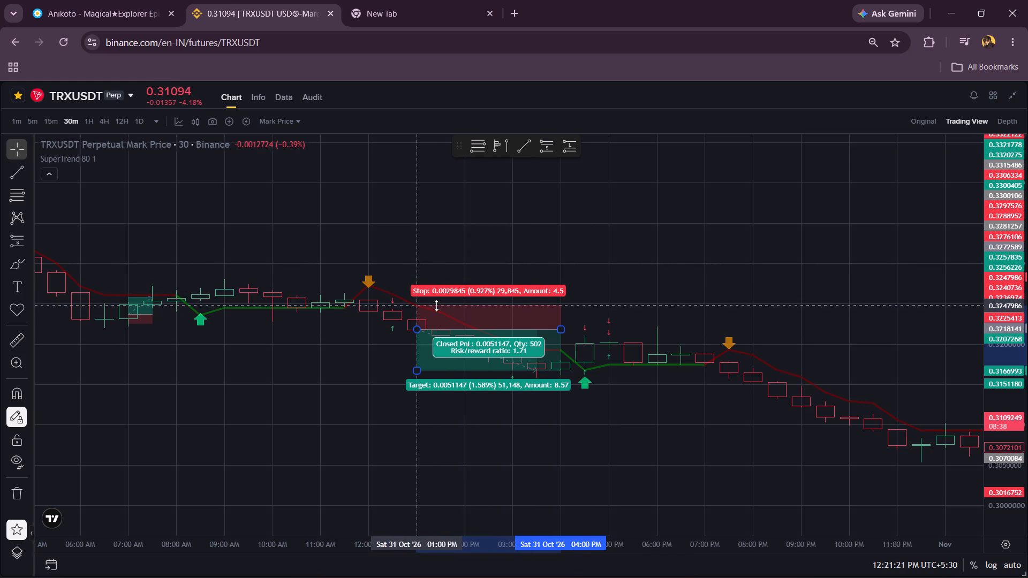
{"action": "left_click_drag", "start_coordinate": [436, 306], "coordinate": [438, 306]}
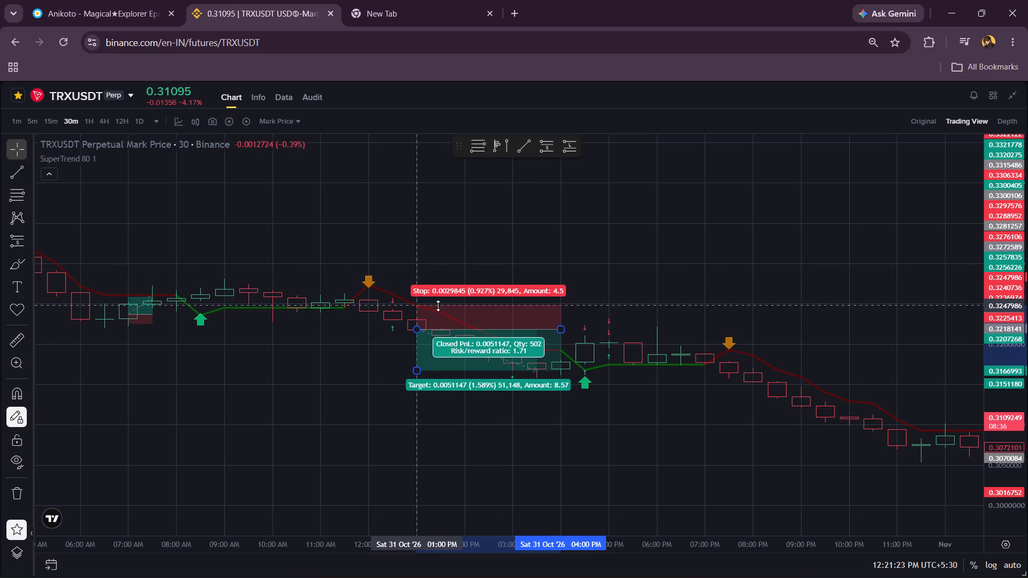
{"action": "left_click_drag", "start_coordinate": [438, 306], "coordinate": [436, 307]}
{"action": "left_click", "coordinate": [565, 275]}
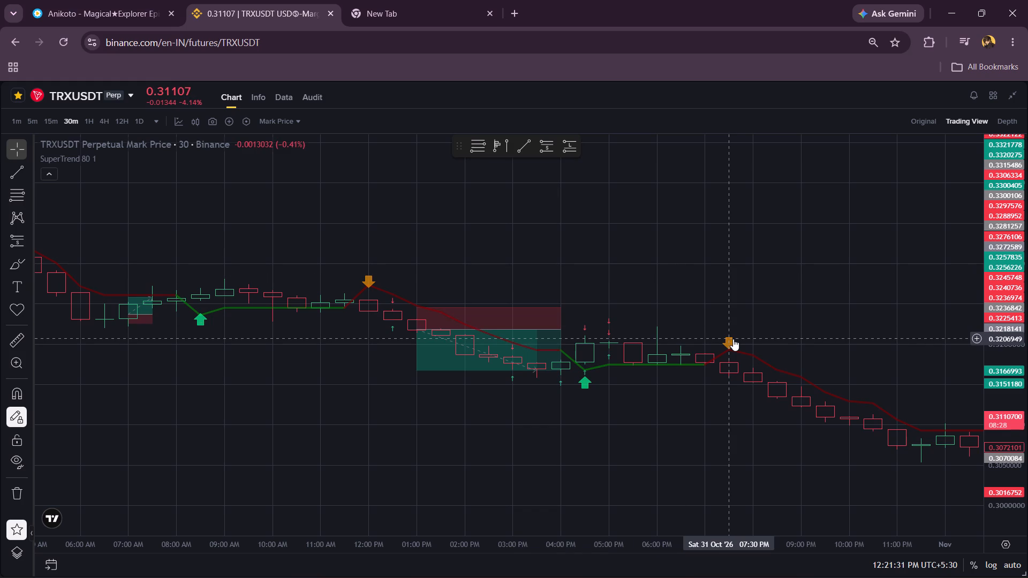
Adjust the short position's target level to about 0.31698, roughly 1.501% below entry.
{"action": "scroll", "coordinate": [1020, 314], "scroll_direction": "up", "scroll_amount": 6}
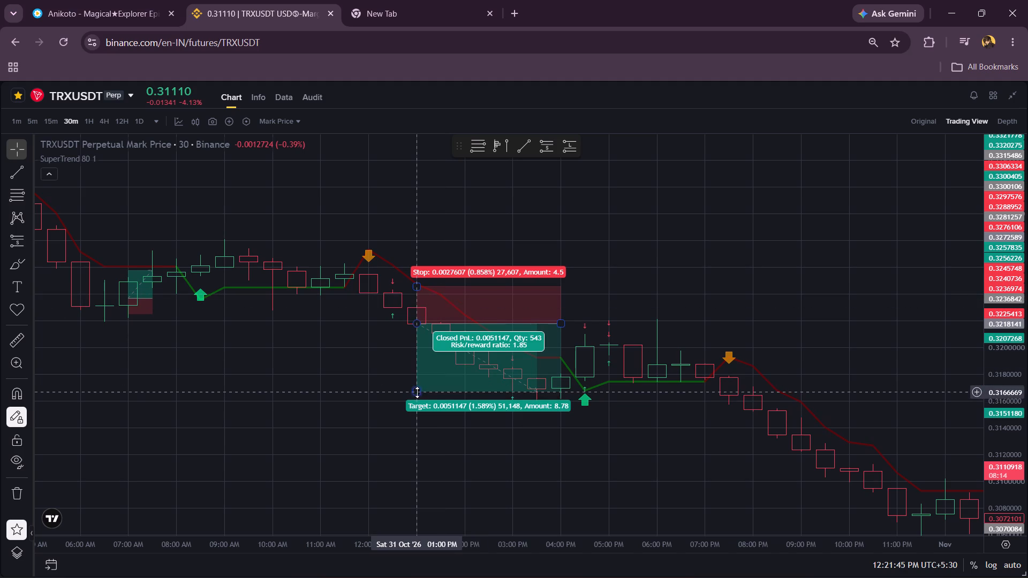
{"action": "left_click_drag", "start_coordinate": [417, 392], "coordinate": [436, 379]}
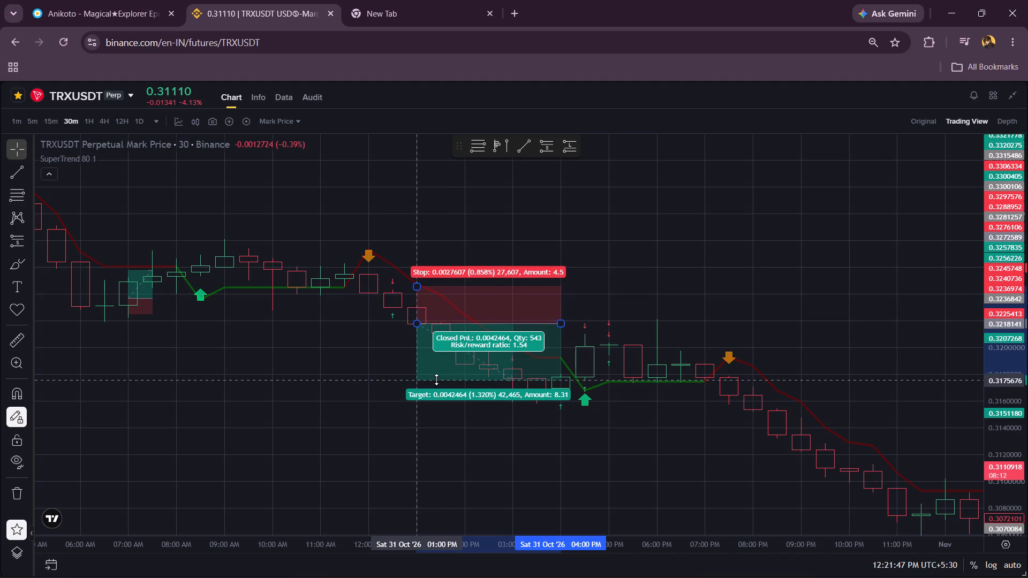
{"action": "left_click_drag", "start_coordinate": [436, 379], "coordinate": [439, 382]}
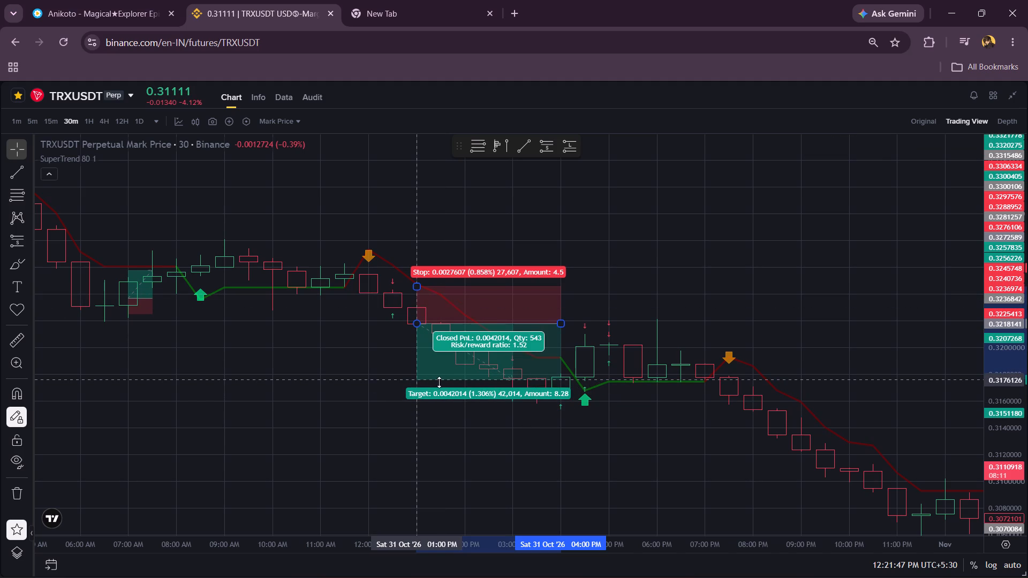
{"action": "left_click_drag", "start_coordinate": [439, 382], "coordinate": [447, 388]}
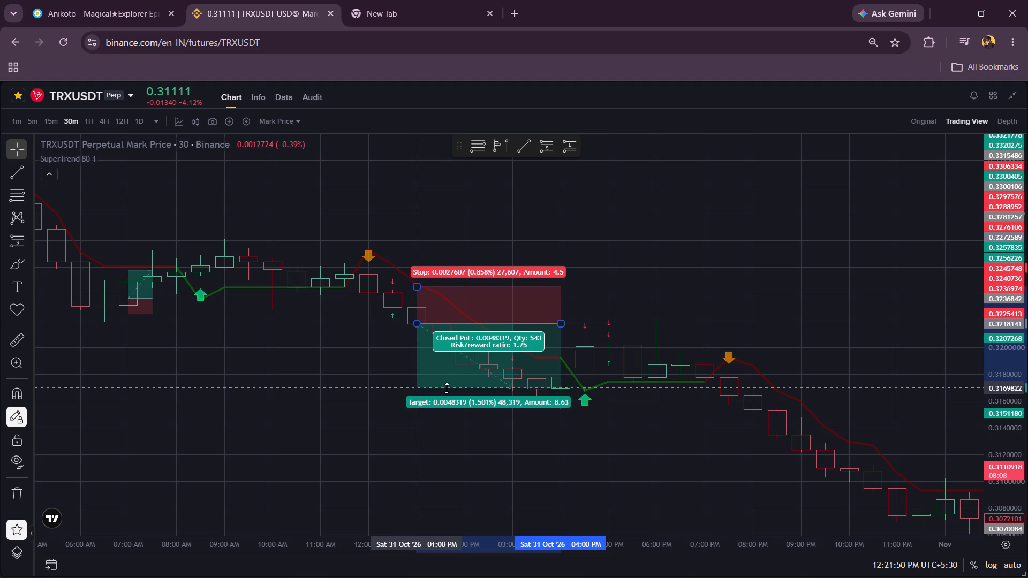
{"action": "left_click", "coordinate": [654, 267]}
Fine-tune the short position's entry level to about 0.32185 at the close of the 01:00 PM candle.
{"action": "scroll", "coordinate": [654, 267], "scroll_direction": "down", "scroll_amount": 3}
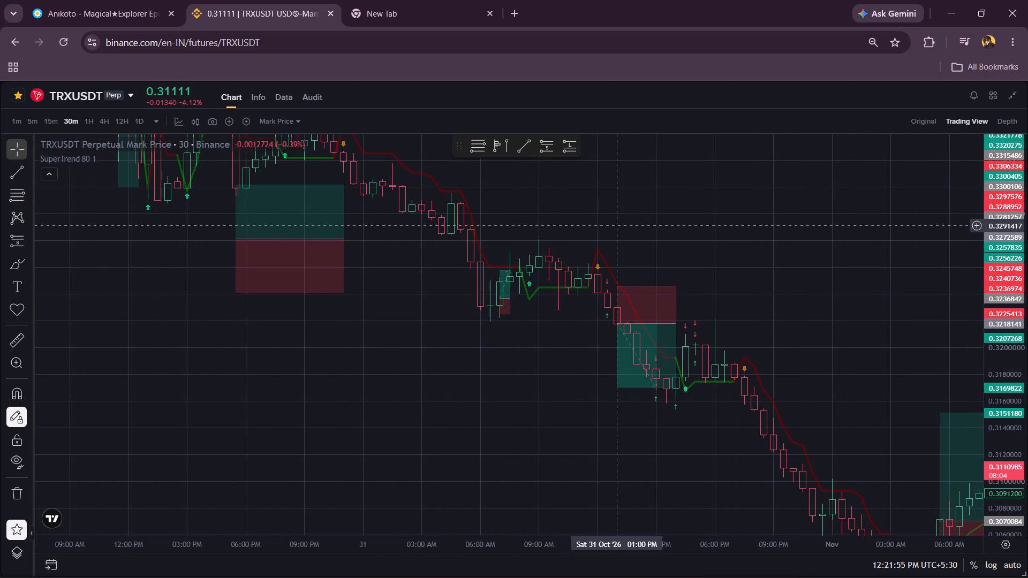
{"action": "scroll", "coordinate": [615, 225], "scroll_direction": "up", "scroll_amount": 5}
{"action": "scroll", "coordinate": [615, 225], "scroll_direction": "right", "scroll_amount": 6}
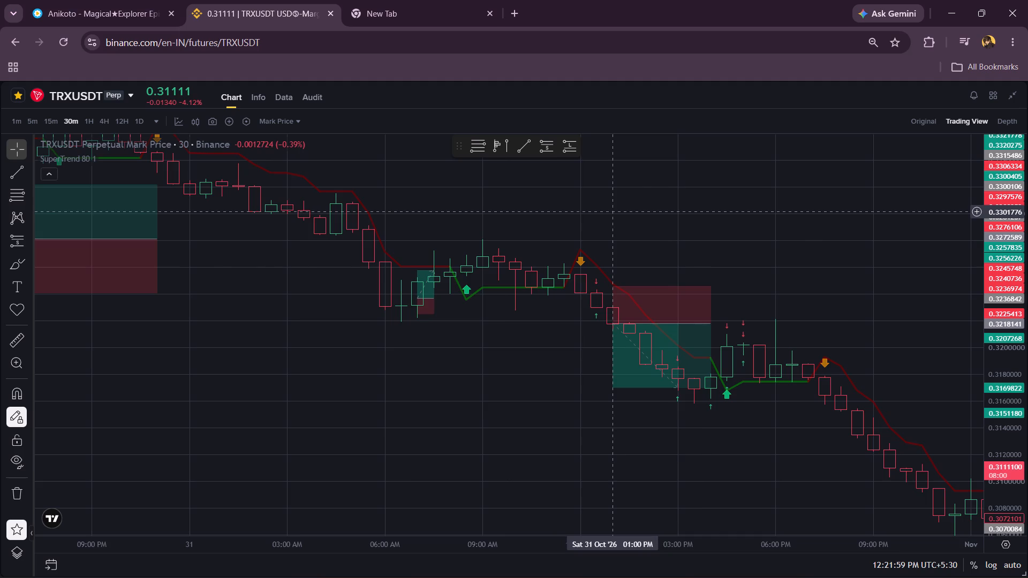
{"action": "scroll", "coordinate": [617, 211], "scroll_direction": "up", "scroll_amount": 3}
{"action": "scroll", "coordinate": [617, 211], "scroll_direction": "right", "scroll_amount": 4}
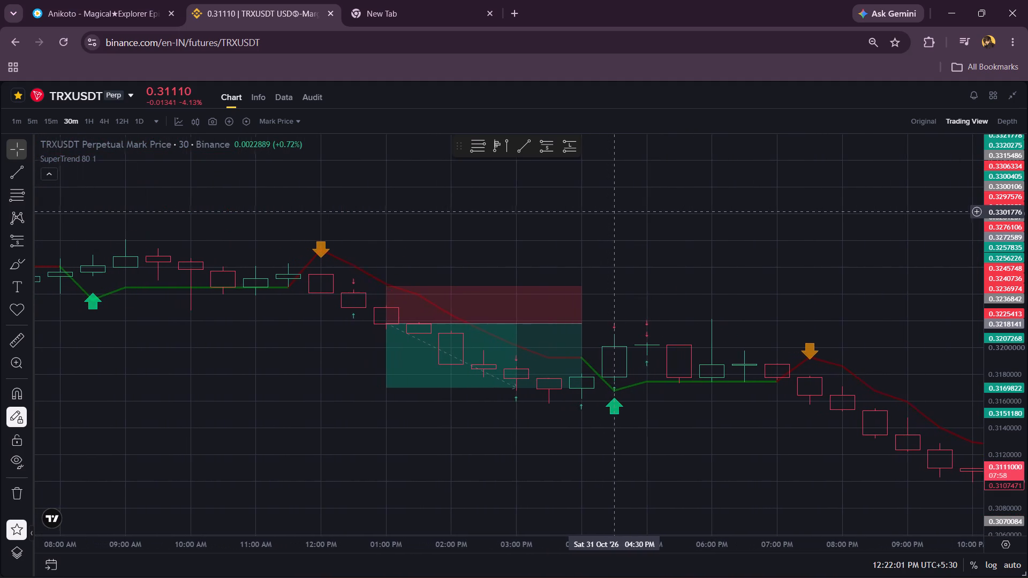
{"action": "scroll", "coordinate": [617, 211], "scroll_direction": "right", "scroll_amount": 2}
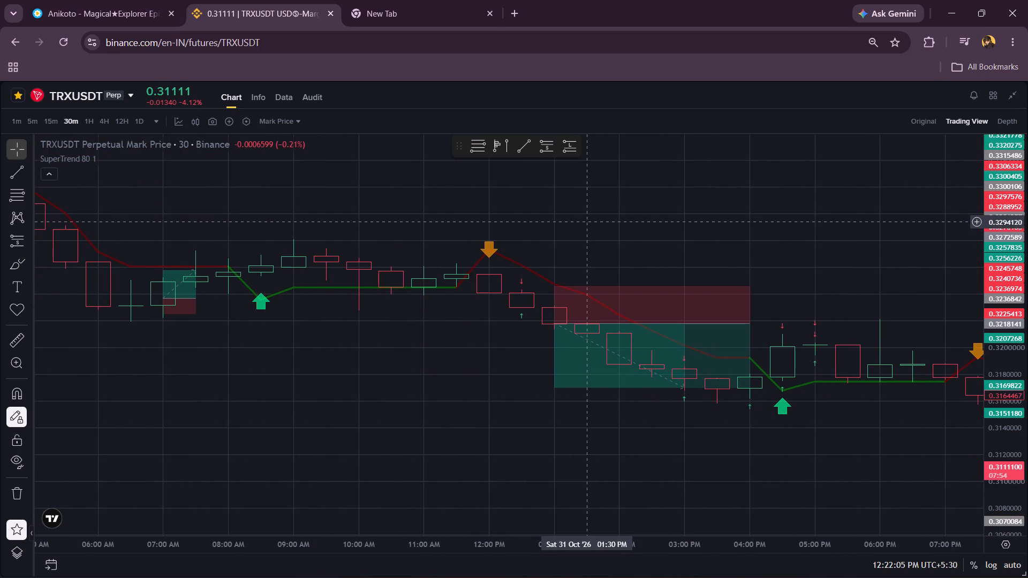
{"action": "left_click", "coordinate": [554, 322]}
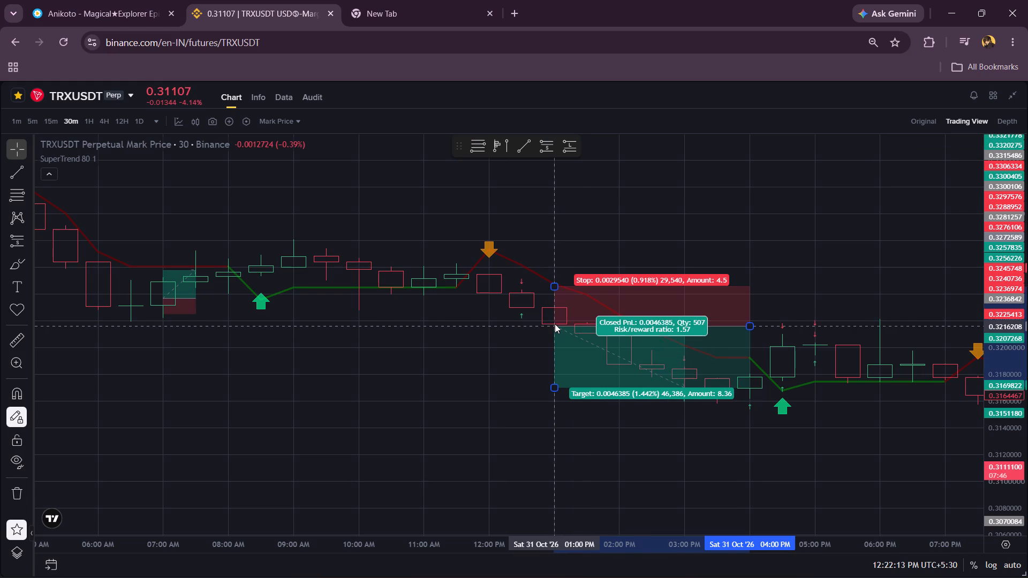
{"action": "left_click", "coordinate": [516, 330]}
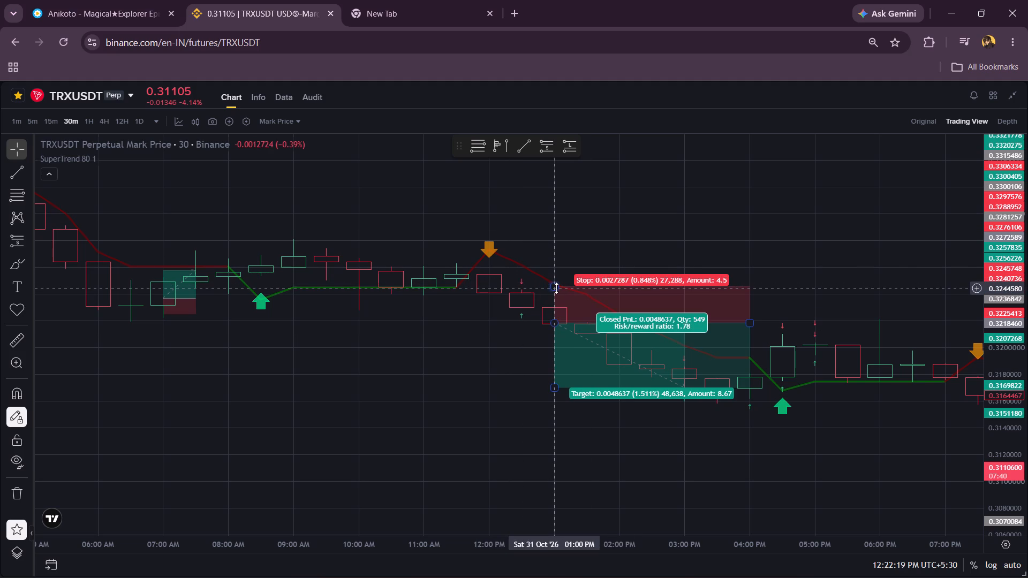
Change the SuperTrend indicator's plot style to Step line.
{"action": "scroll", "coordinate": [553, 280], "scroll_direction": "up", "scroll_amount": 2}
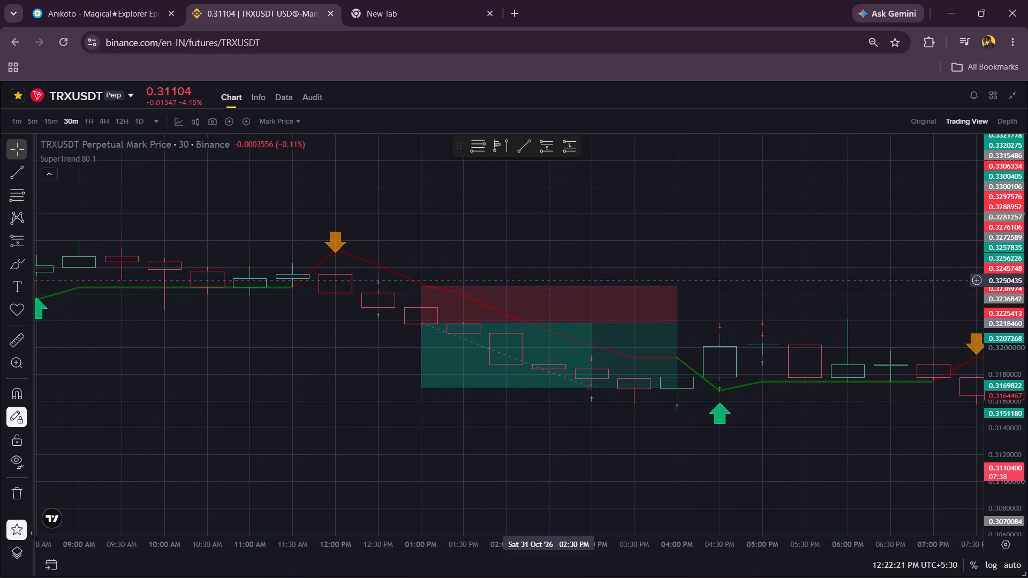
{"action": "left_click", "coordinate": [68, 156]}
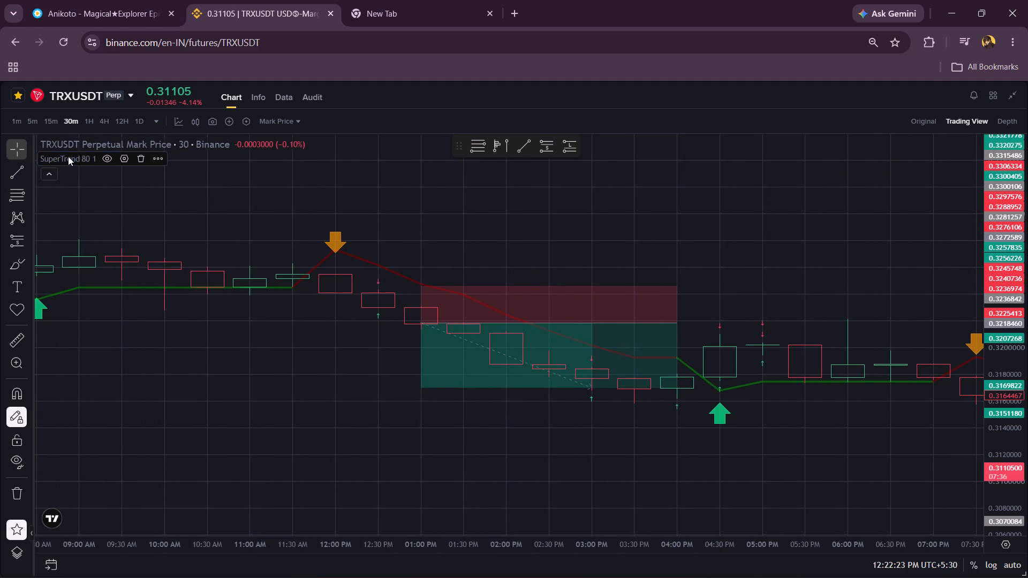
{"action": "left_click", "coordinate": [122, 160]}
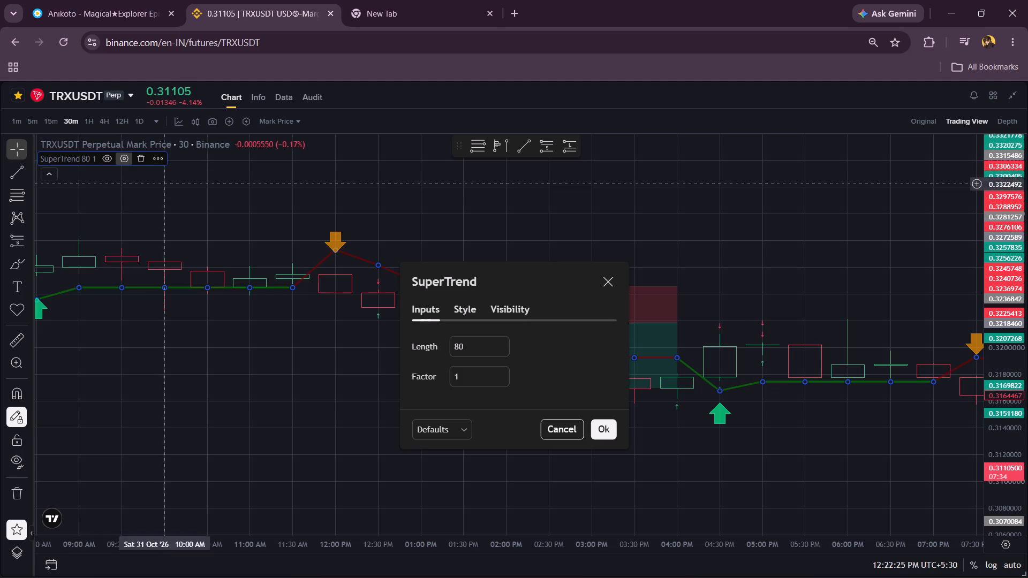
{"action": "left_click", "coordinate": [463, 308]}
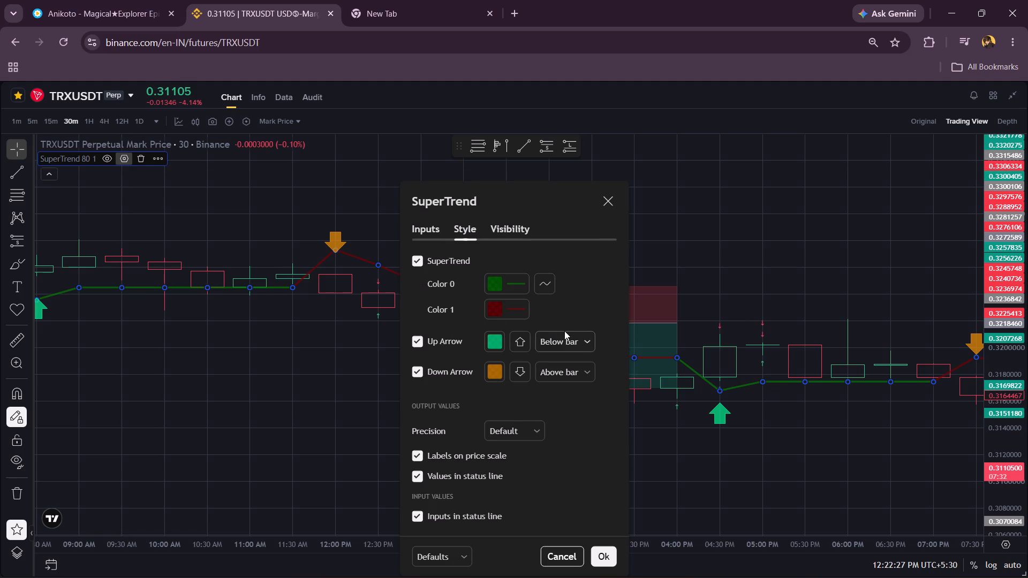
{"action": "left_click", "coordinate": [541, 281]}
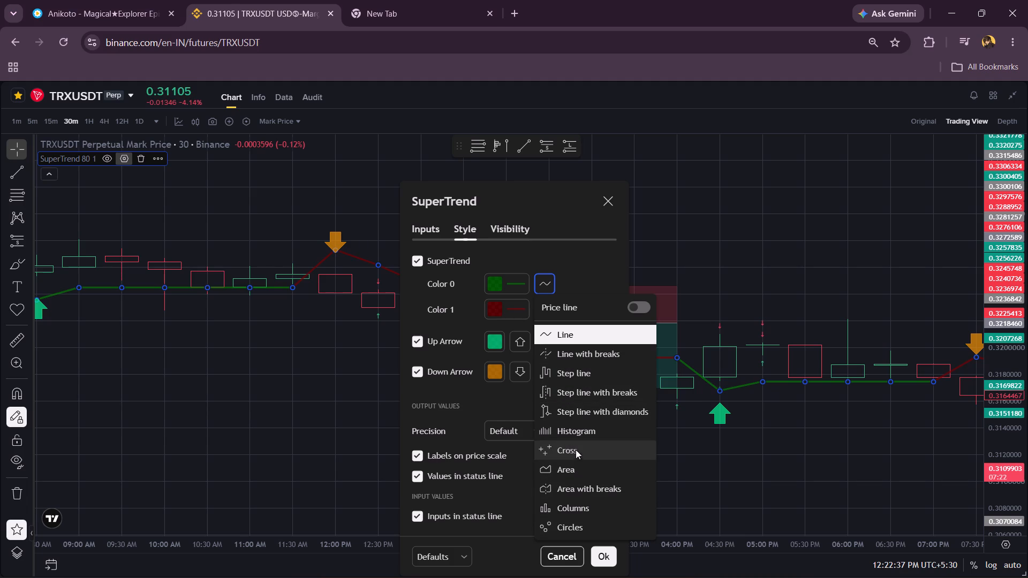
{"action": "left_click", "coordinate": [575, 368]}
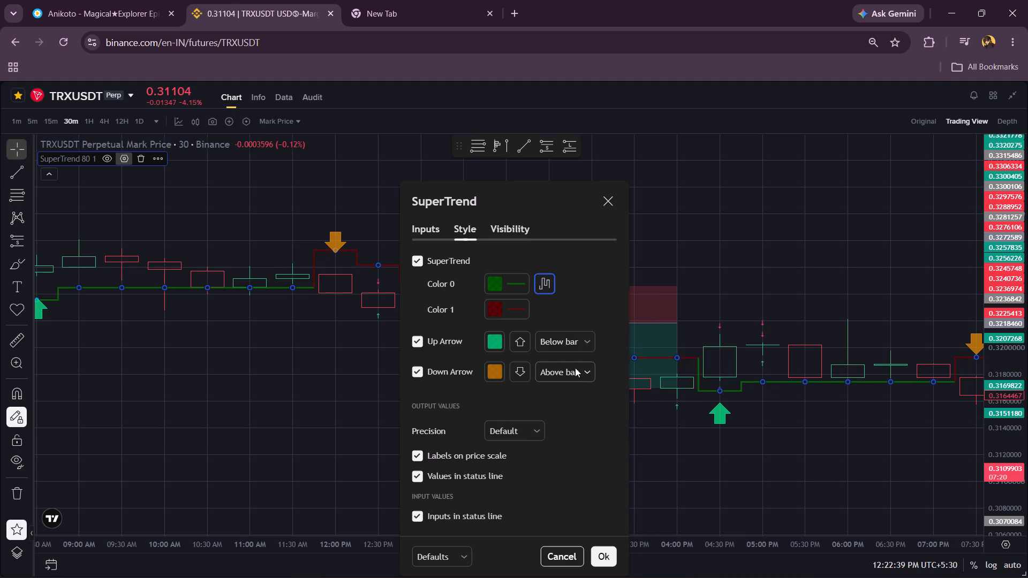
{"action": "left_click", "coordinate": [604, 555]}
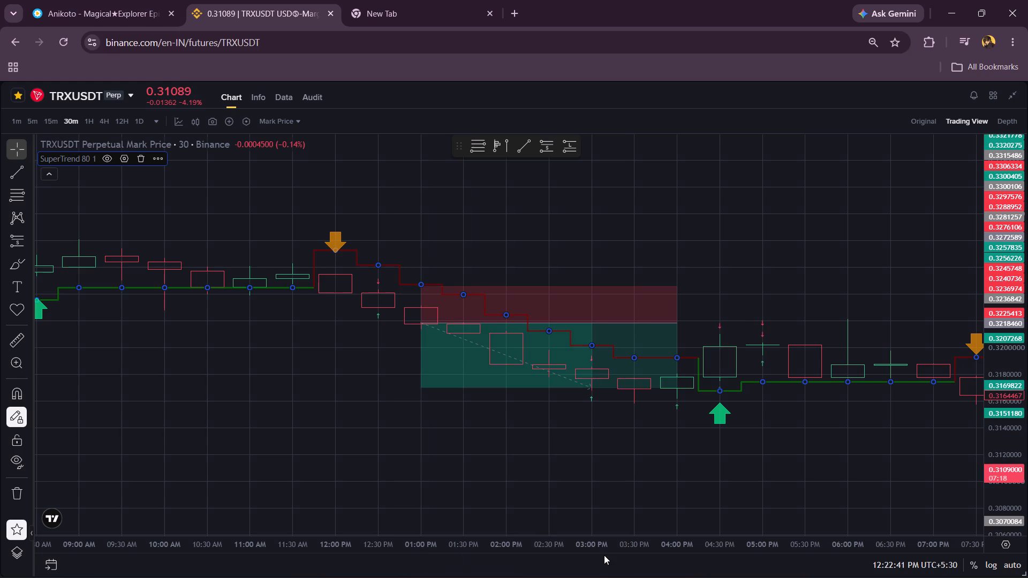
{"action": "scroll", "coordinate": [542, 365], "scroll_direction": "right", "scroll_amount": 3}
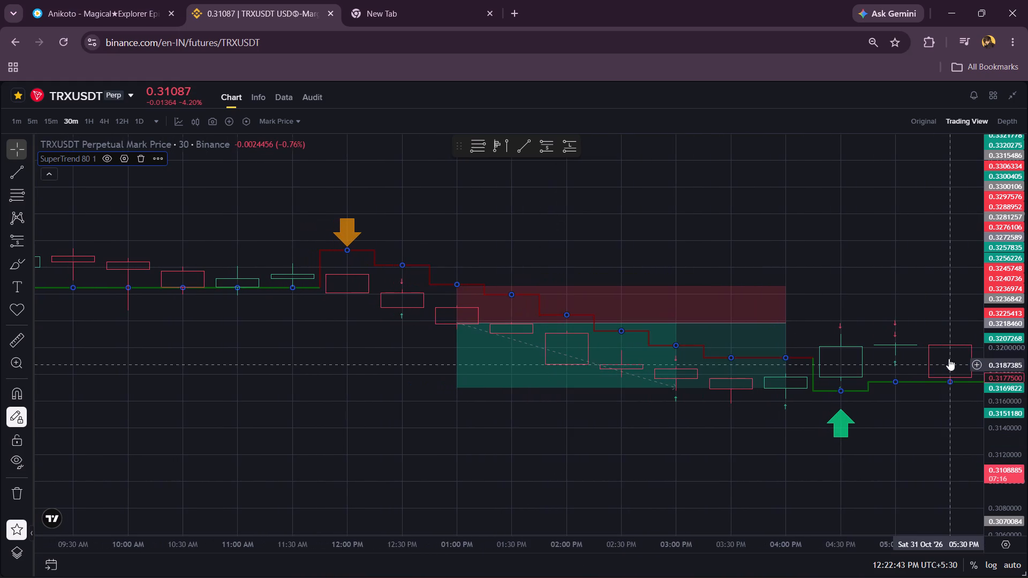
Raise the 01:00 PM short position's stop level to about 0.32480, roughly 0.917% above entry, onto the SuperTrend line.
{"action": "scroll", "coordinate": [1002, 330], "scroll_direction": "up", "scroll_amount": 6}
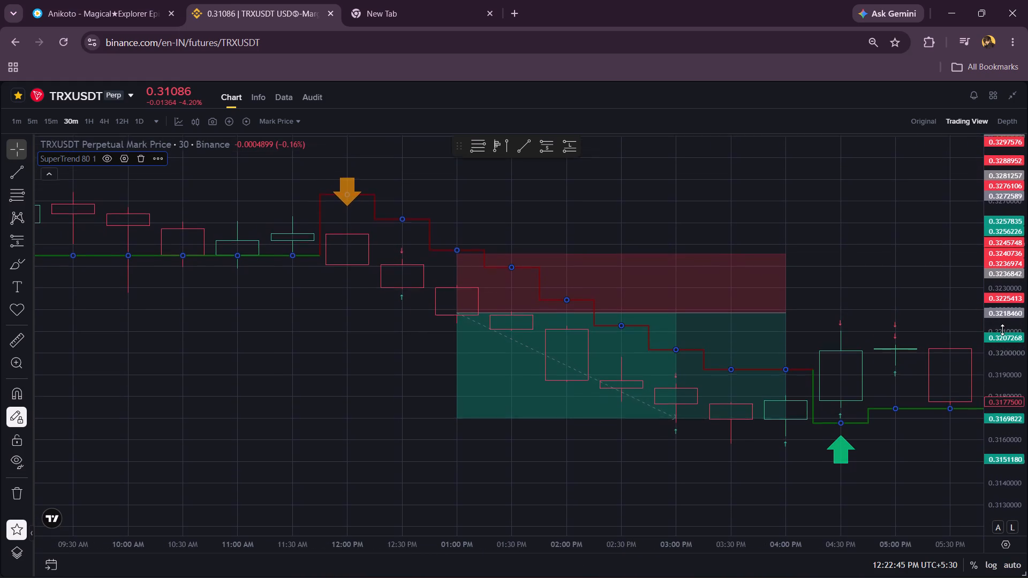
{"action": "scroll", "coordinate": [1002, 330], "scroll_direction": "up", "scroll_amount": 9}
{"action": "left_click_drag", "start_coordinate": [886, 256], "coordinate": [878, 348]}
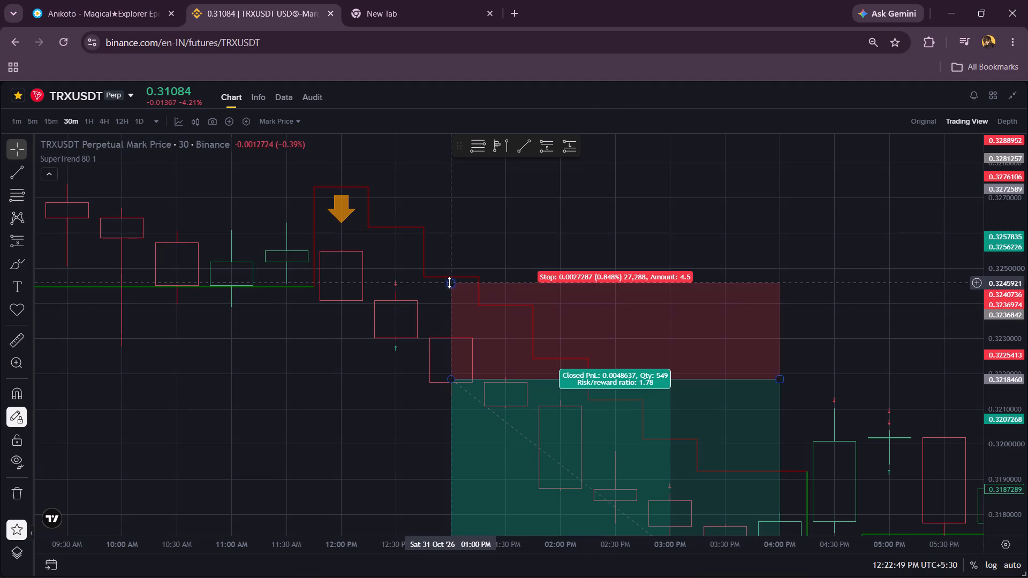
{"action": "left_click_drag", "start_coordinate": [449, 283], "coordinate": [471, 276]}
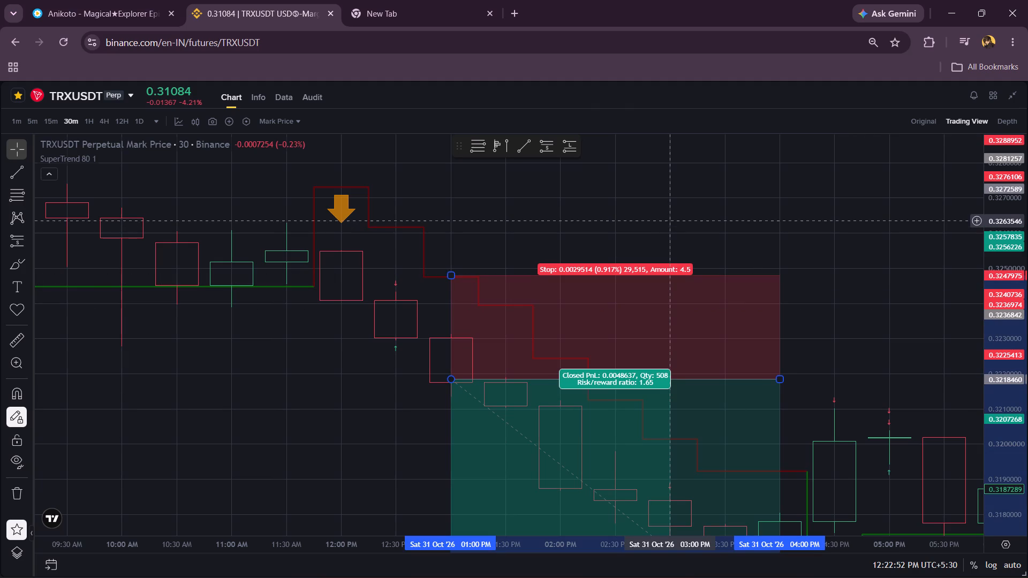
{"action": "left_click", "coordinate": [662, 220]}
Bring the 01:00 PM short position's target level closer to entry, at about 0.31746, roughly 1.364% below it.
{"action": "left_click_drag", "start_coordinate": [899, 329], "coordinate": [807, 185]}
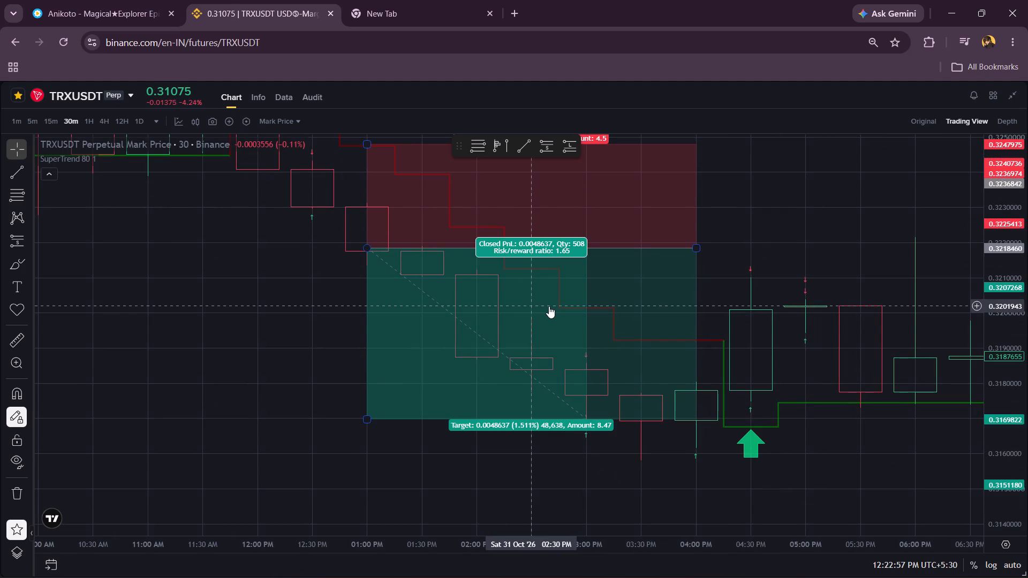
{"action": "left_click_drag", "start_coordinate": [753, 272], "coordinate": [752, 349]}
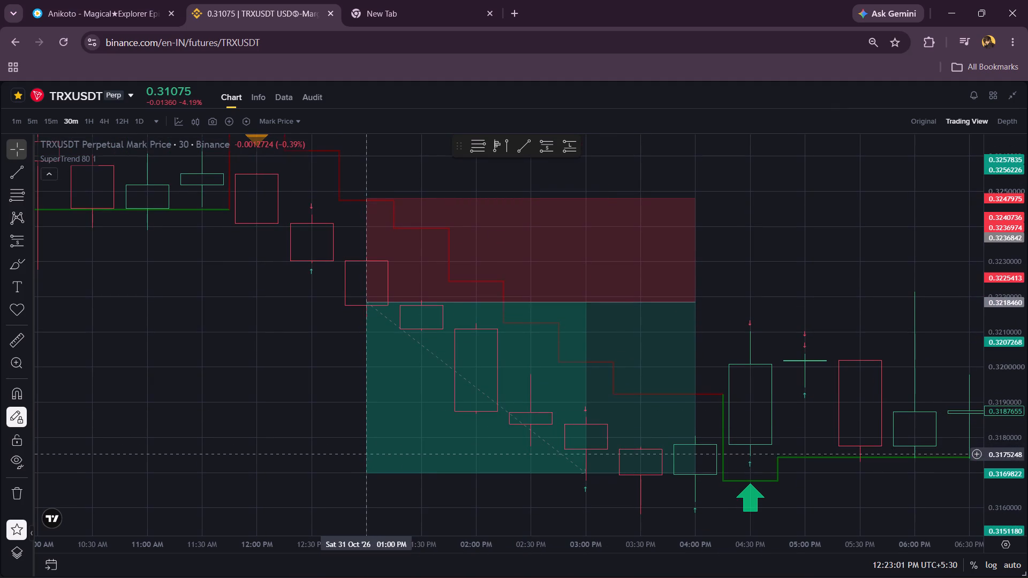
{"action": "left_click_drag", "start_coordinate": [366, 475], "coordinate": [381, 469]}
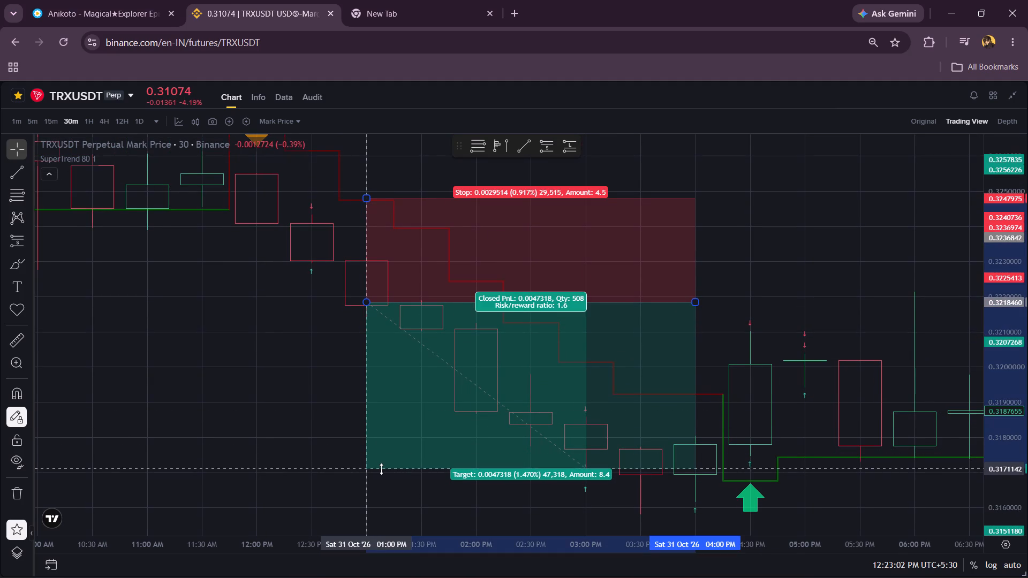
{"action": "left_click_drag", "start_coordinate": [381, 469], "coordinate": [398, 463]}
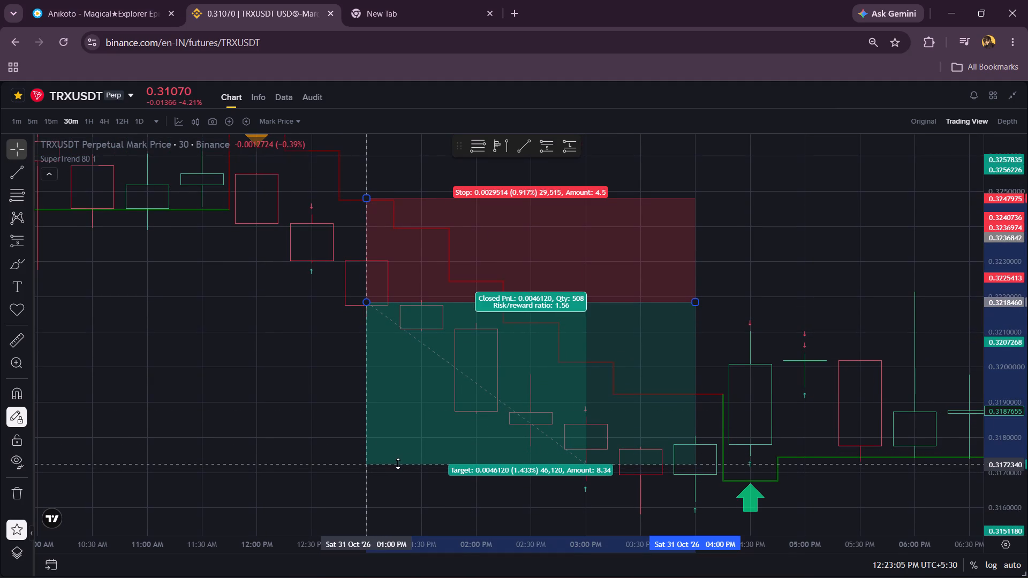
{"action": "left_click_drag", "start_coordinate": [398, 463], "coordinate": [408, 457]}
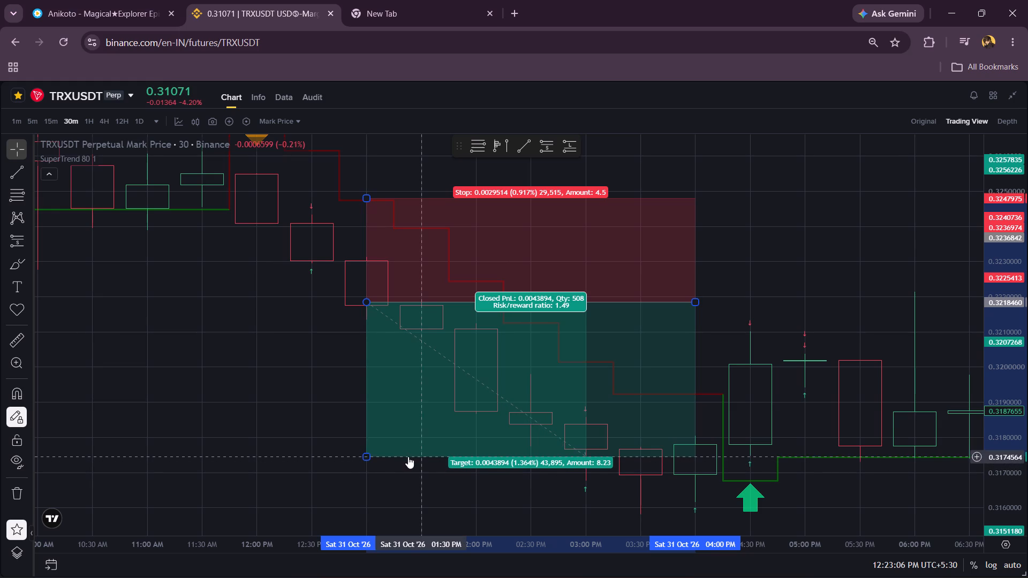
{"action": "left_click", "coordinate": [800, 371]}
{"action": "left_click", "coordinate": [812, 215]}
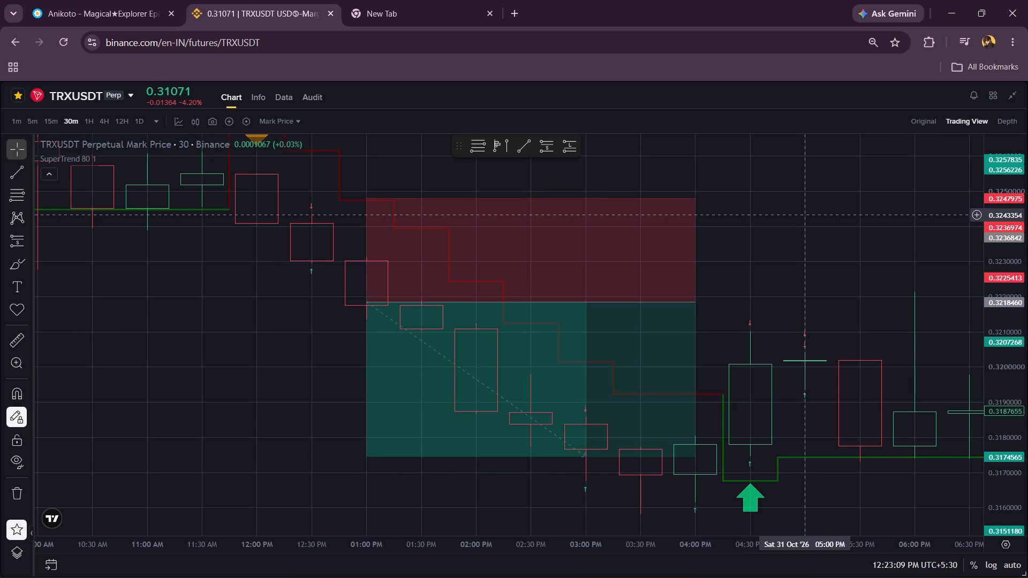
Place a new short position at the 07:30 PM sell signal on 31 October, with entry at the candle's close, about 0.31653.
{"action": "scroll", "coordinate": [812, 215], "scroll_direction": "up", "scroll_amount": 2}
{"action": "scroll", "coordinate": [1016, 285], "scroll_direction": "down", "scroll_amount": 4}
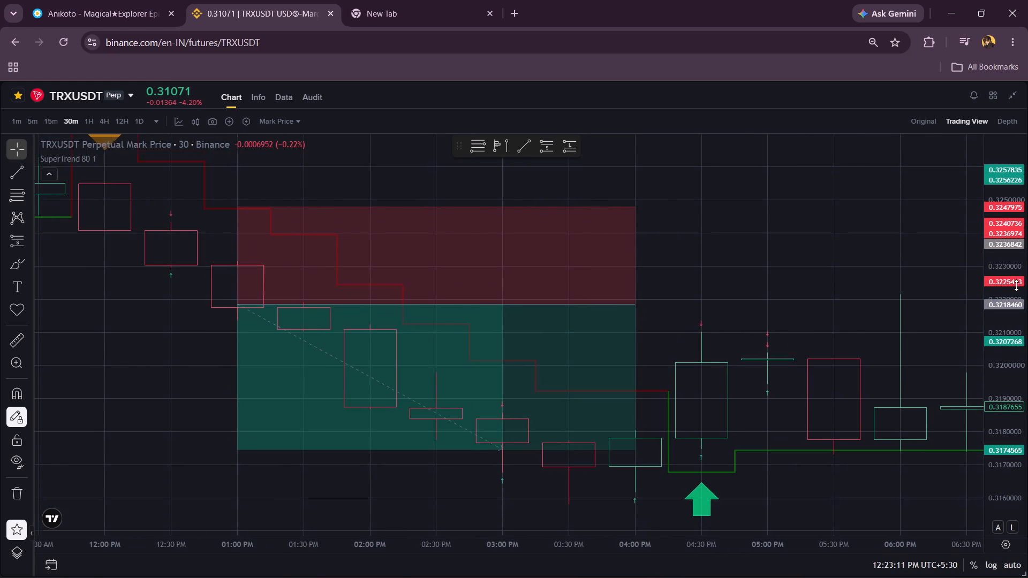
{"action": "scroll", "coordinate": [1016, 285], "scroll_direction": "down", "scroll_amount": 4}
{"action": "scroll", "coordinate": [860, 279], "scroll_direction": "left", "scroll_amount": 3}
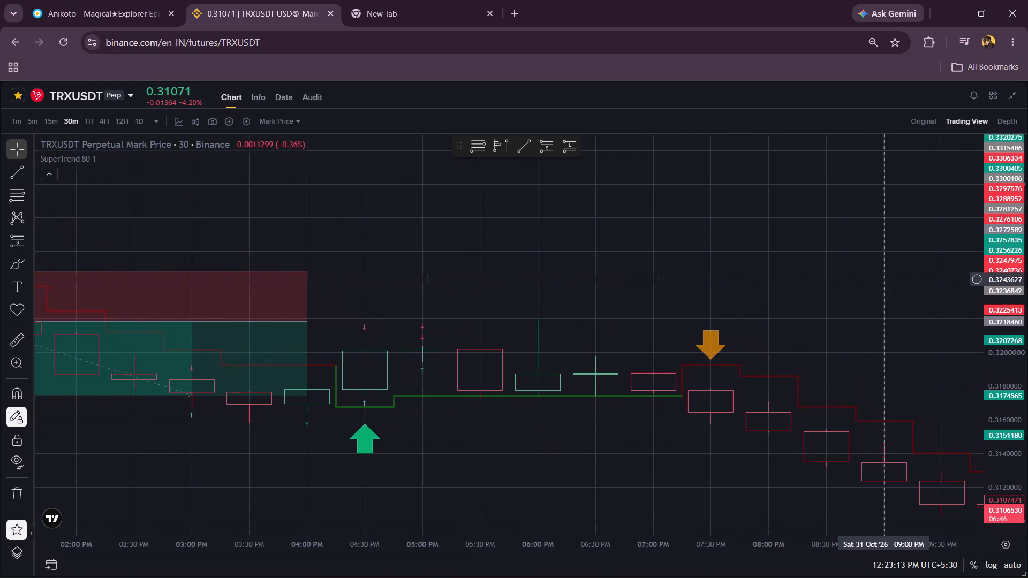
{"action": "scroll", "coordinate": [860, 279], "scroll_direction": "down", "scroll_amount": 4}
{"action": "scroll", "coordinate": [860, 279], "scroll_direction": "left", "scroll_amount": 1}
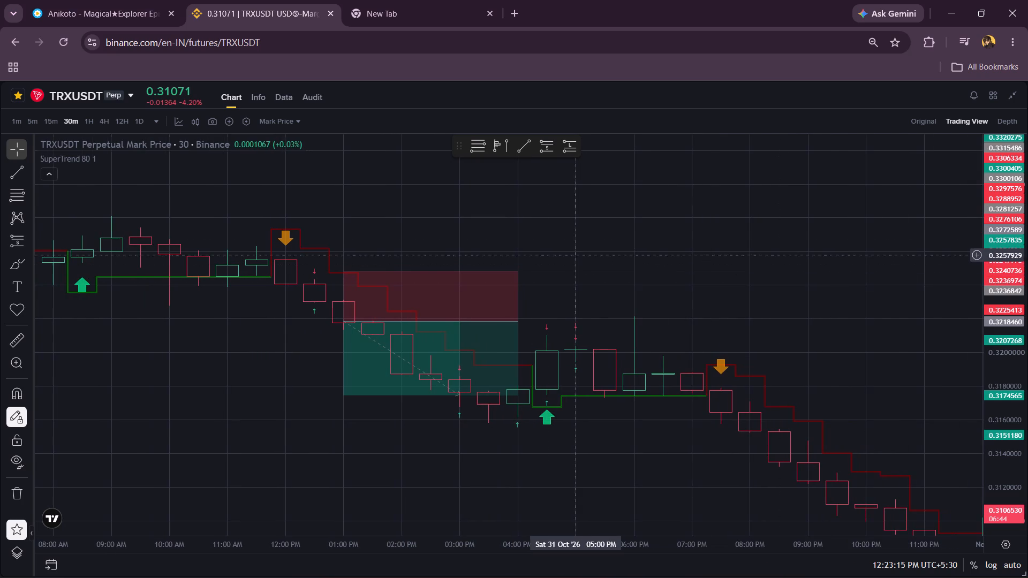
{"action": "left_click_drag", "start_coordinate": [544, 236], "coordinate": [427, 171]}
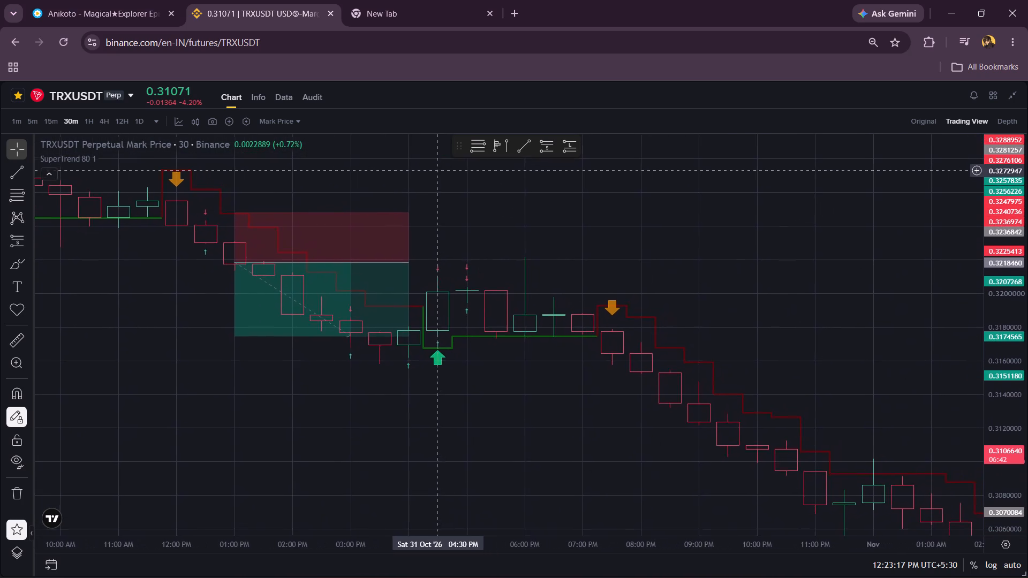
{"action": "left_click_drag", "start_coordinate": [427, 171], "coordinate": [426, 172]}
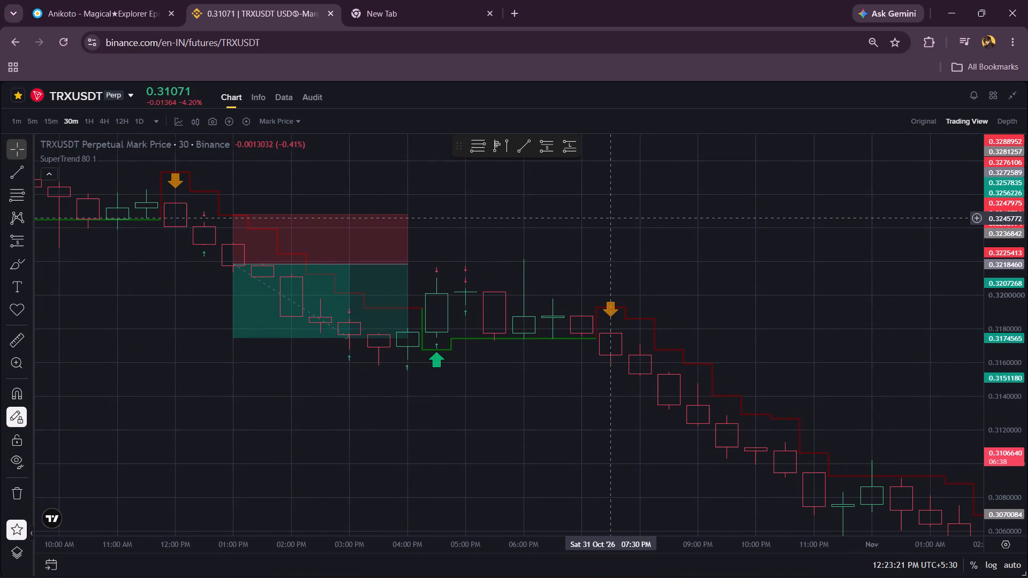
{"action": "scroll", "coordinate": [615, 218], "scroll_direction": "down", "scroll_amount": 3}
{"action": "scroll", "coordinate": [615, 218], "scroll_direction": "left", "scroll_amount": 1}
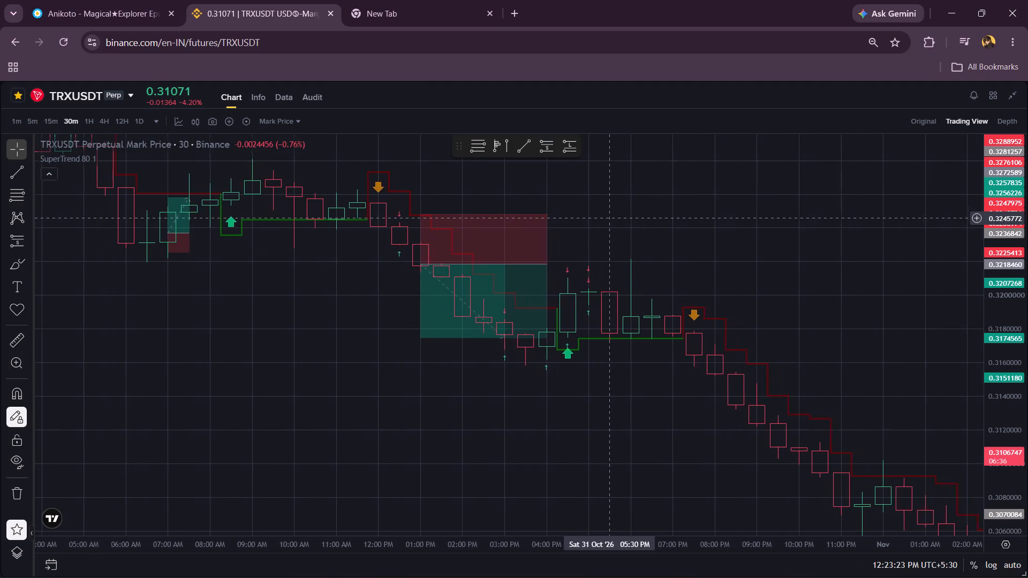
{"action": "scroll", "coordinate": [615, 218], "scroll_direction": "left", "scroll_amount": 1}
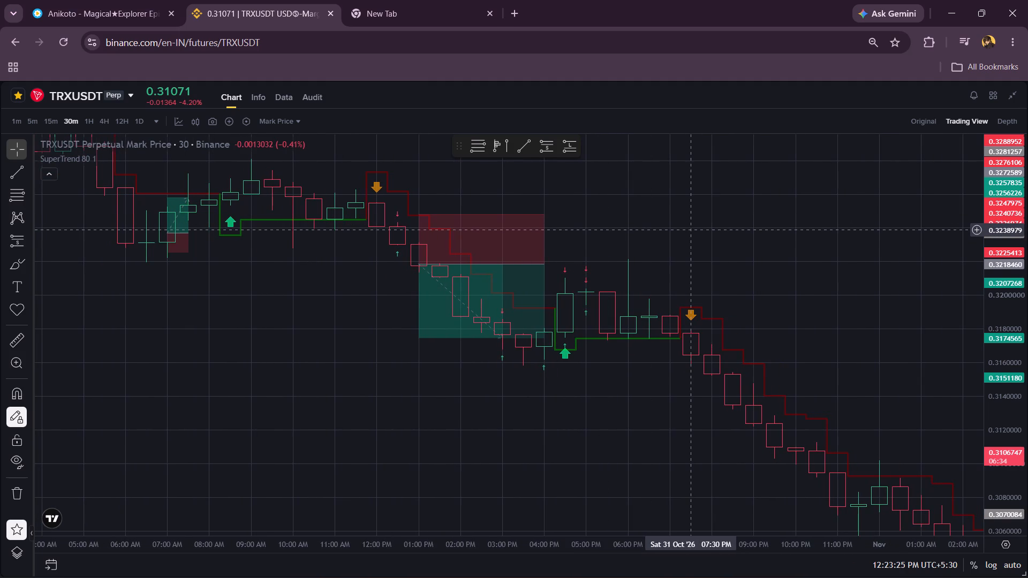
{"action": "left_click_drag", "start_coordinate": [684, 239], "coordinate": [496, 195]}
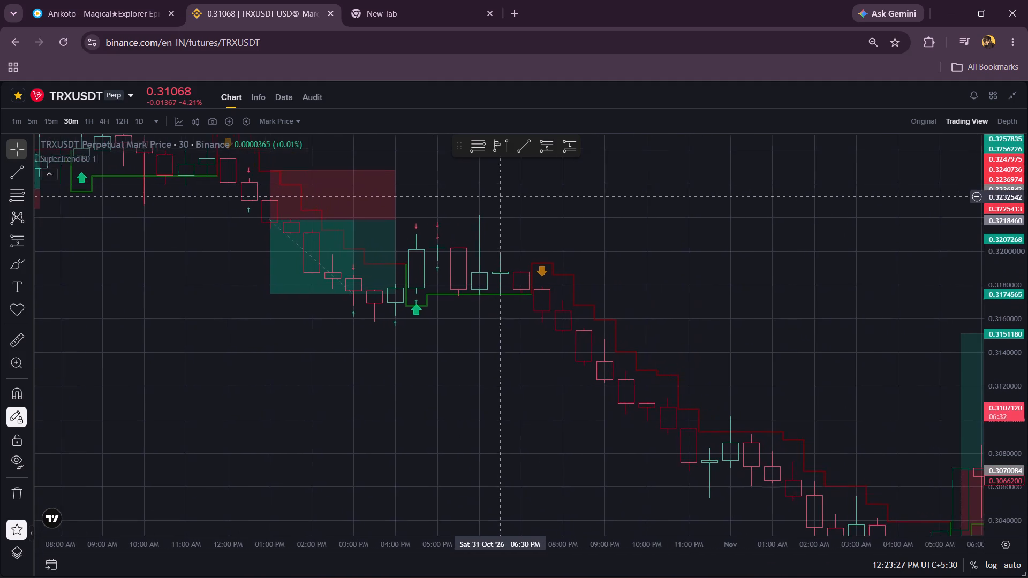
{"action": "left_click_drag", "start_coordinate": [496, 195], "coordinate": [485, 188]}
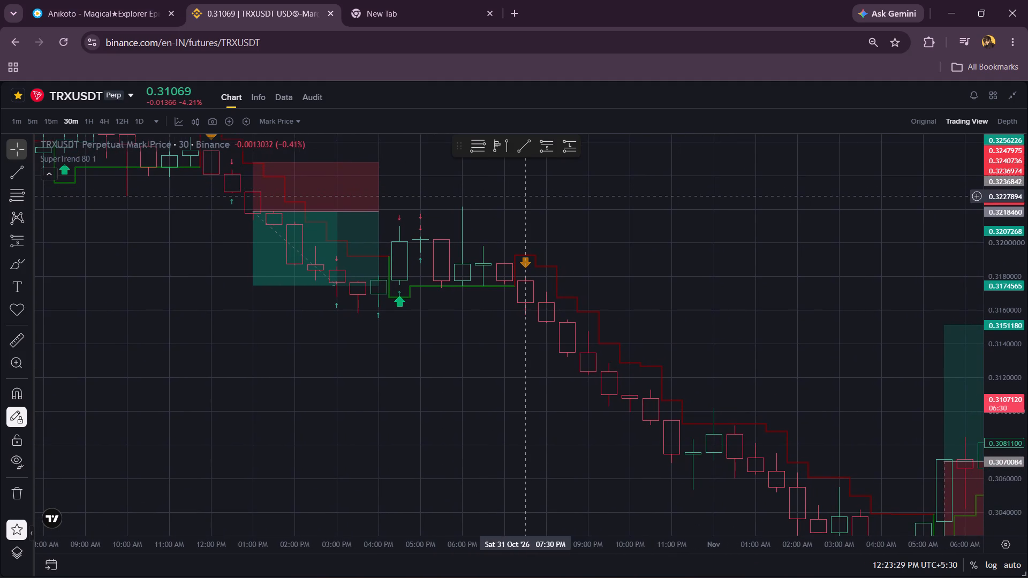
{"action": "left_click", "coordinate": [541, 153]}
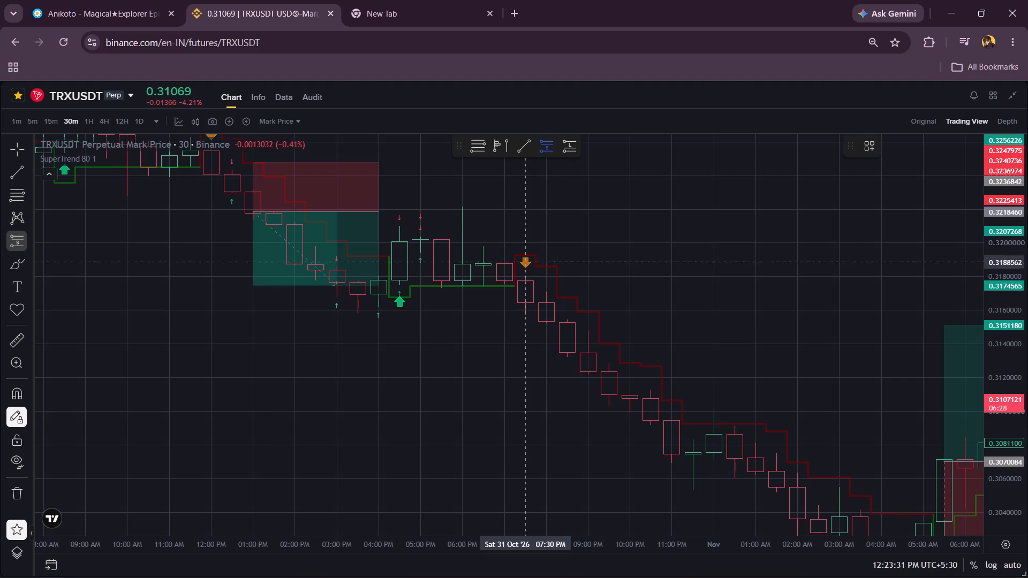
{"action": "left_click", "coordinate": [528, 301]}
{"action": "right_click", "coordinate": [737, 263]}
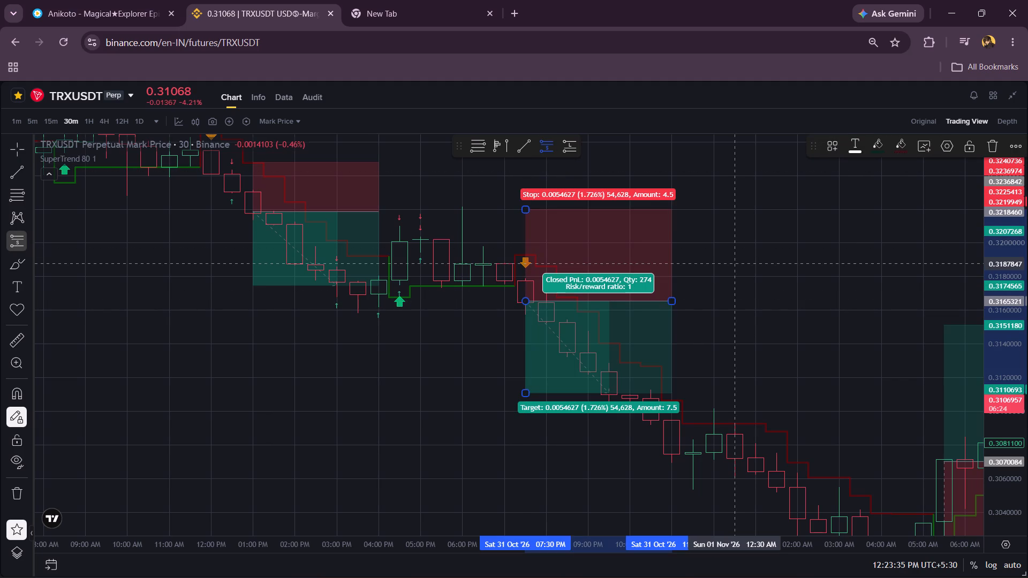
Tighten the new short position's stop level to about 0.31925, roughly 0.859% above entry, near the SuperTrend line.
{"action": "left_click_drag", "start_coordinate": [525, 209], "coordinate": [551, 239]}
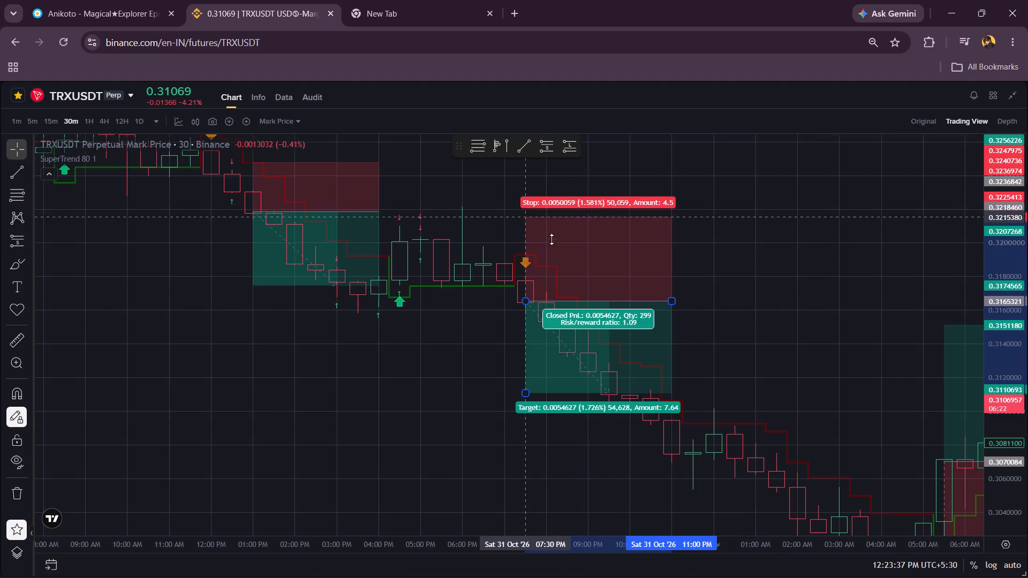
{"action": "left_click_drag", "start_coordinate": [551, 239], "coordinate": [569, 256]}
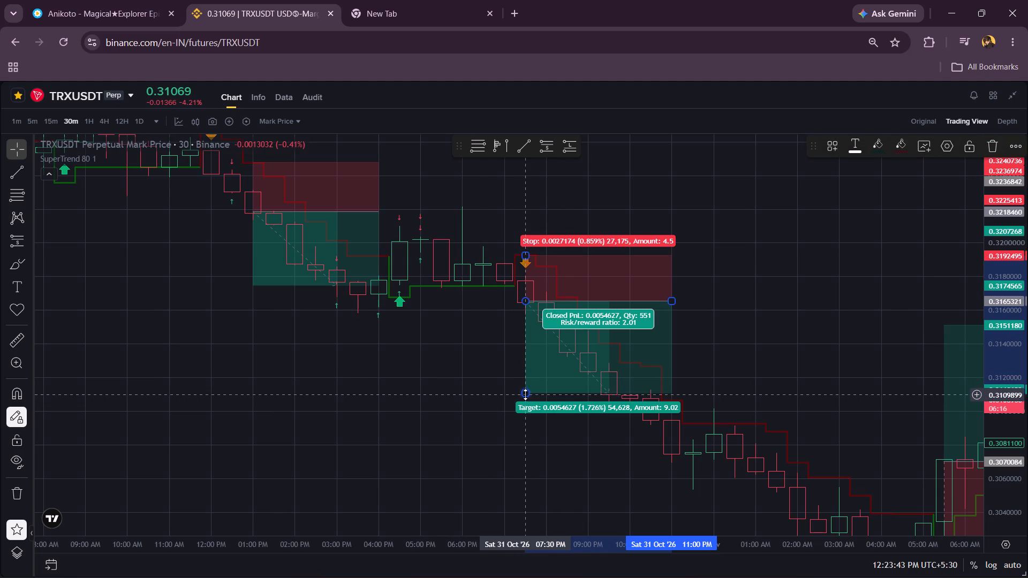
Adjust the new short position's target level to about 0.31246, roughly 1.288% below entry, for a risk/reward ratio of 1.5.
{"action": "left_click_drag", "start_coordinate": [525, 394], "coordinate": [533, 372]}
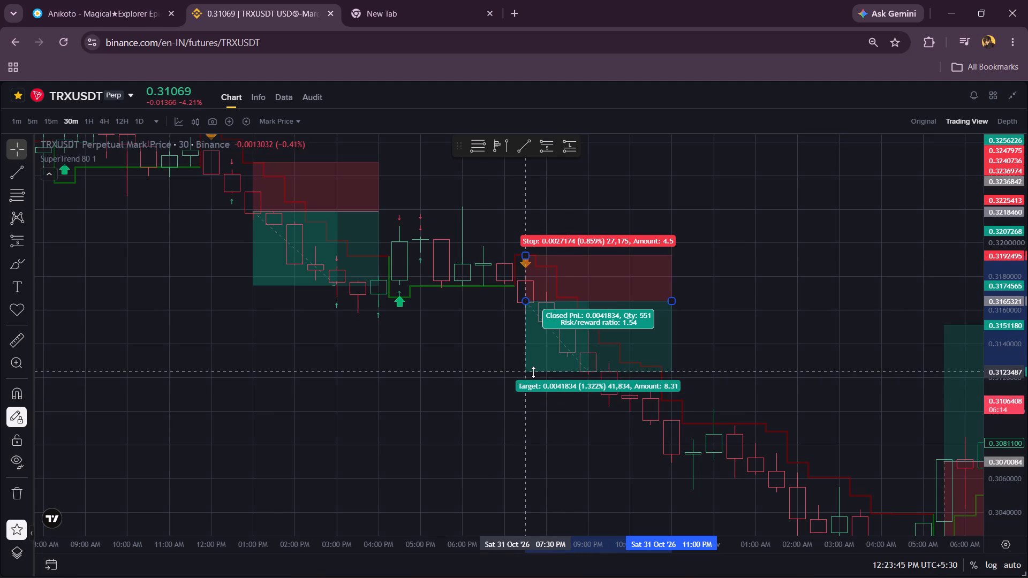
{"action": "left_click_drag", "start_coordinate": [533, 372], "coordinate": [526, 370]}
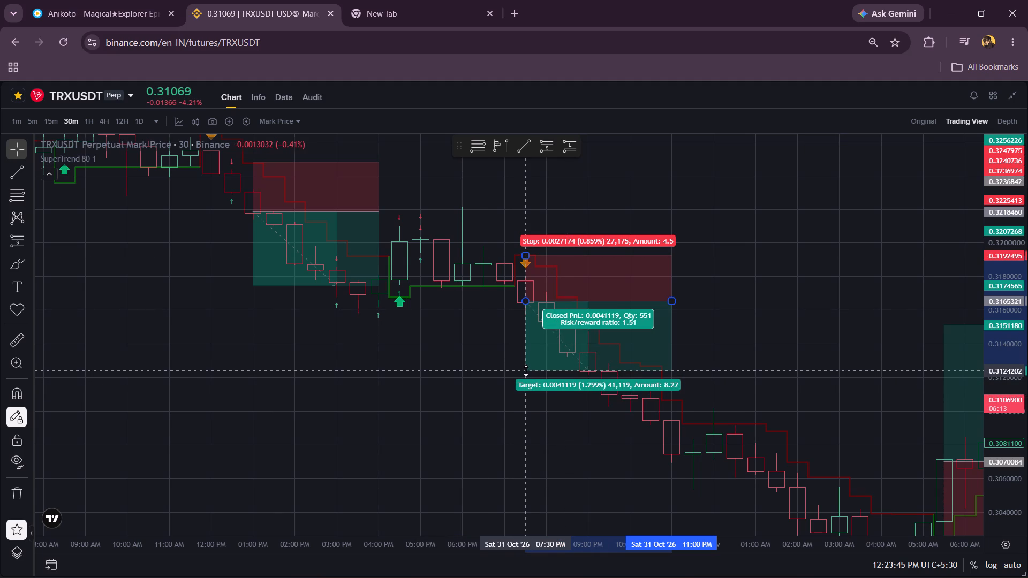
{"action": "left_click_drag", "start_coordinate": [526, 370], "coordinate": [526, 369]}
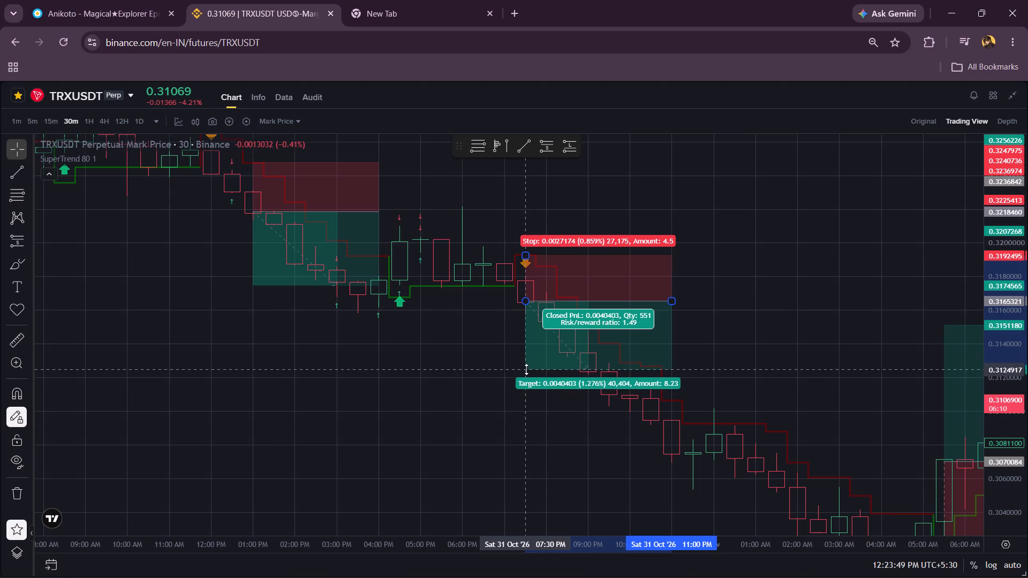
{"action": "left_click_drag", "start_coordinate": [526, 369], "coordinate": [526, 370]}
Go back through the earlier October price history and examine the SuperTrend buy and sell signals around 24 October.
{"action": "scroll", "coordinate": [428, 408], "scroll_direction": "down", "scroll_amount": 5}
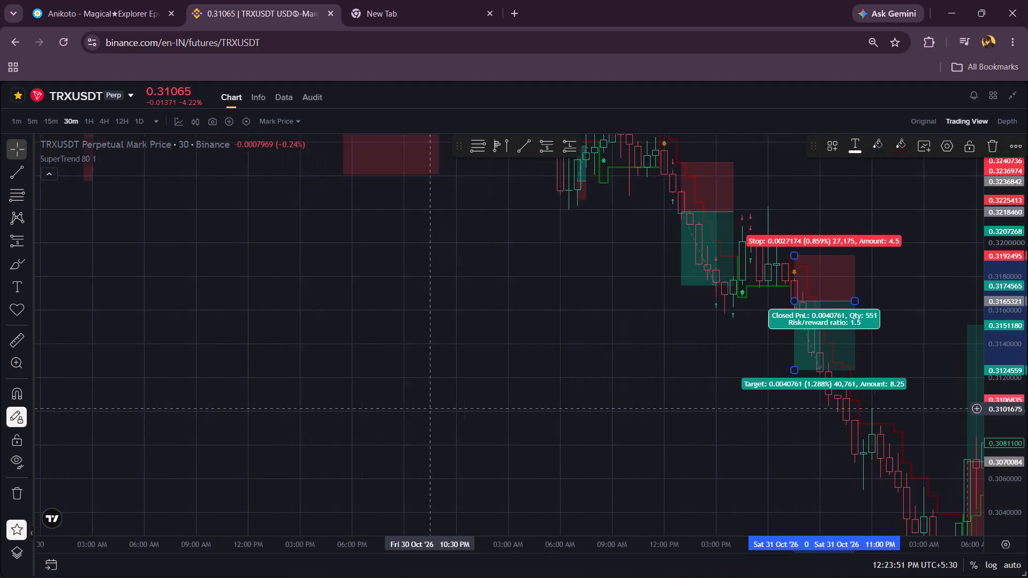
{"action": "scroll", "coordinate": [428, 408], "scroll_direction": "down", "scroll_amount": 8}
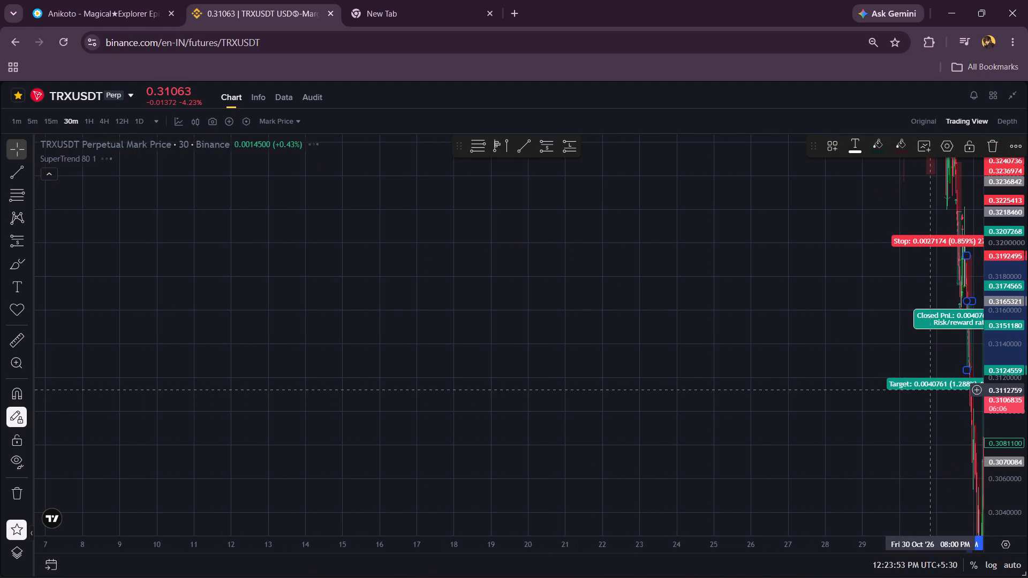
{"action": "scroll", "coordinate": [1018, 408], "scroll_direction": "down", "scroll_amount": 2}
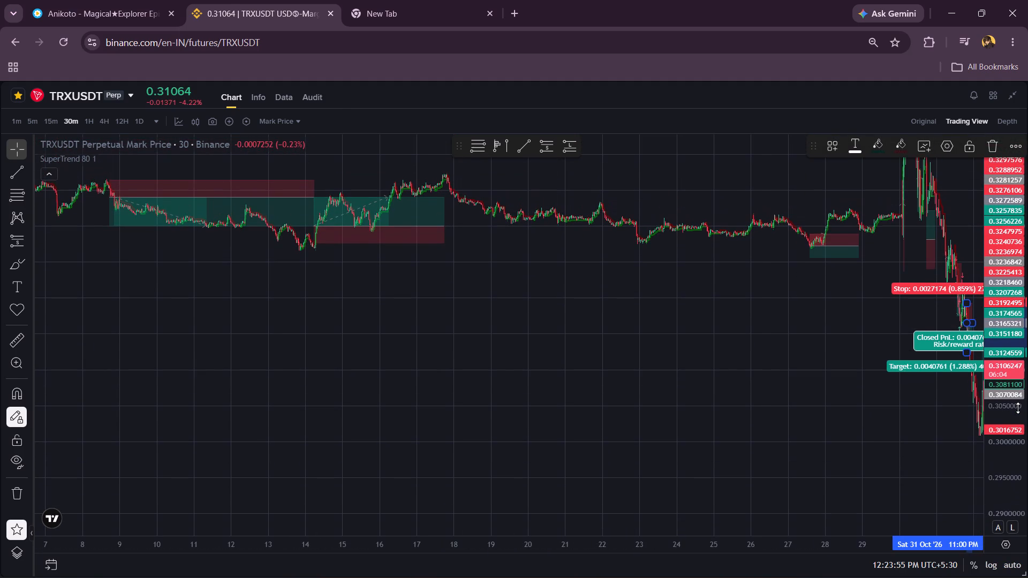
{"action": "left_click_drag", "start_coordinate": [762, 324], "coordinate": [732, 480]}
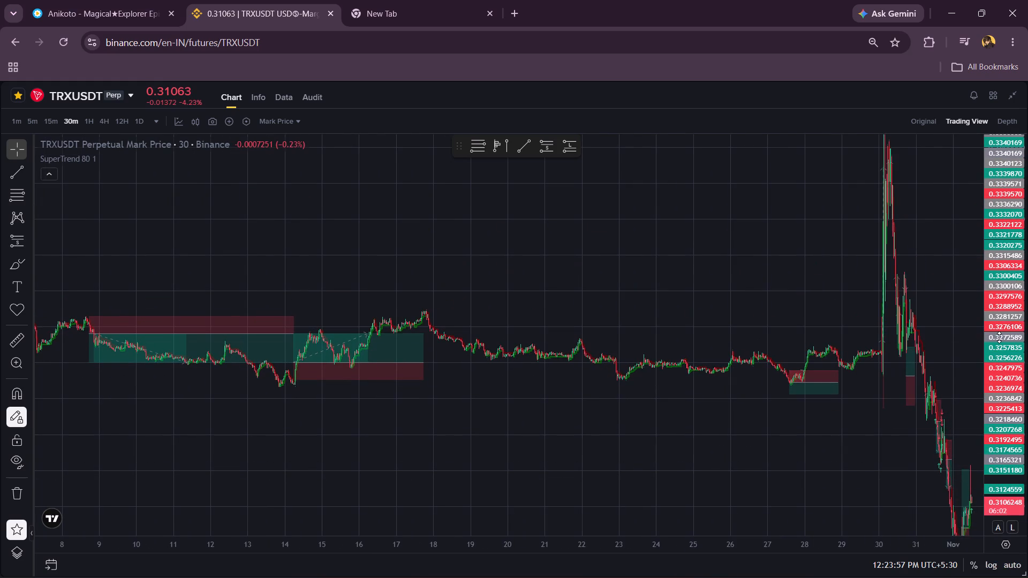
{"action": "scroll", "coordinate": [999, 337], "scroll_direction": "up", "scroll_amount": 8}
{"action": "scroll", "coordinate": [727, 241], "scroll_direction": "up", "scroll_amount": 5}
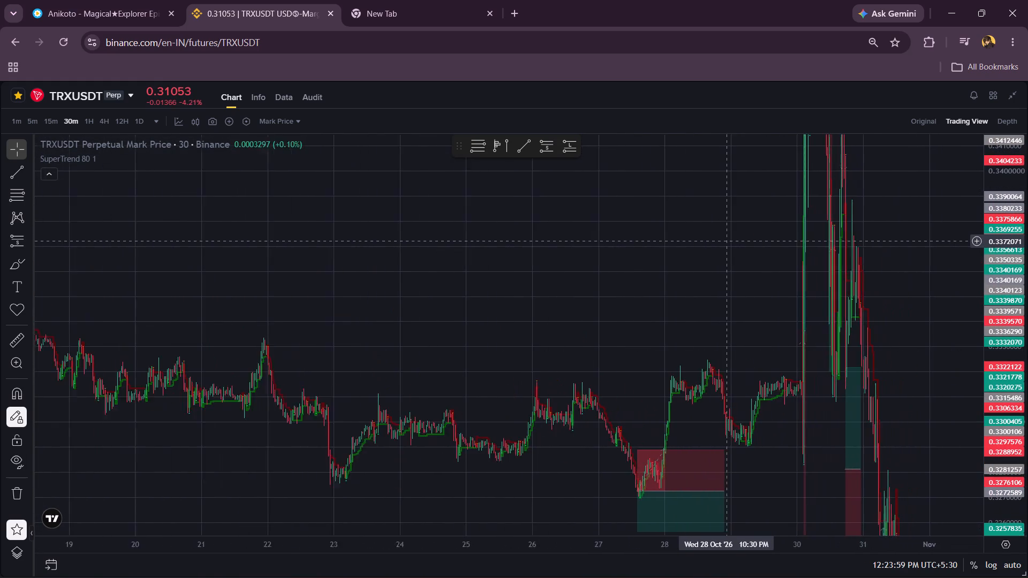
{"action": "scroll", "coordinate": [727, 241], "scroll_direction": "right", "scroll_amount": 5}
{"action": "scroll", "coordinate": [727, 241], "scroll_direction": "up", "scroll_amount": 4}
{"action": "scroll", "coordinate": [727, 241], "scroll_direction": "right", "scroll_amount": 8}
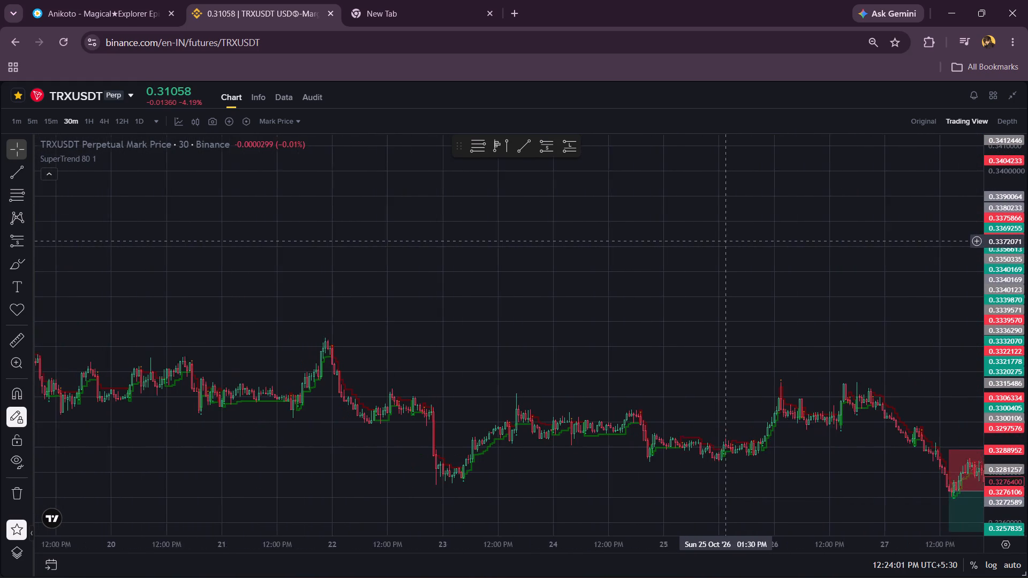
{"action": "scroll", "coordinate": [727, 241], "scroll_direction": "up", "scroll_amount": 2}
{"action": "scroll", "coordinate": [727, 241], "scroll_direction": "right", "scroll_amount": 3}
{"action": "scroll", "coordinate": [727, 241], "scroll_direction": "up", "scroll_amount": 3}
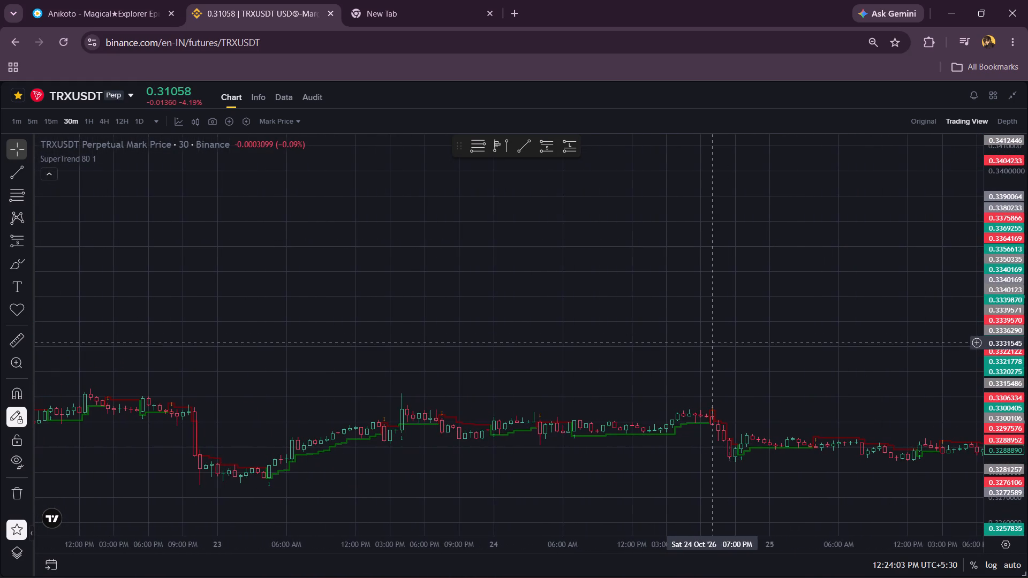
{"action": "left_click_drag", "start_coordinate": [714, 343], "coordinate": [551, 189]}
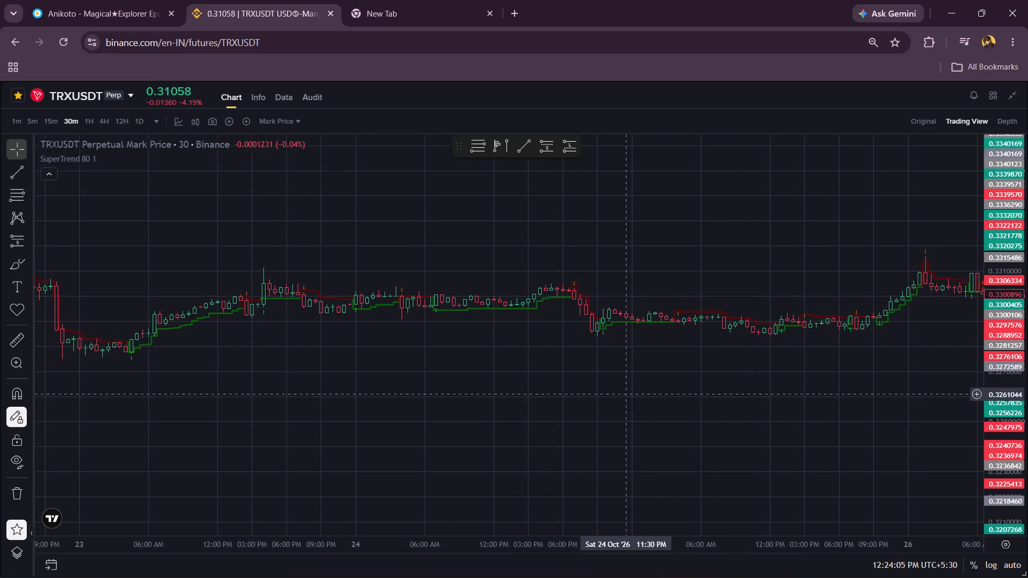
{"action": "scroll", "coordinate": [1002, 325], "scroll_direction": "up", "scroll_amount": 9}
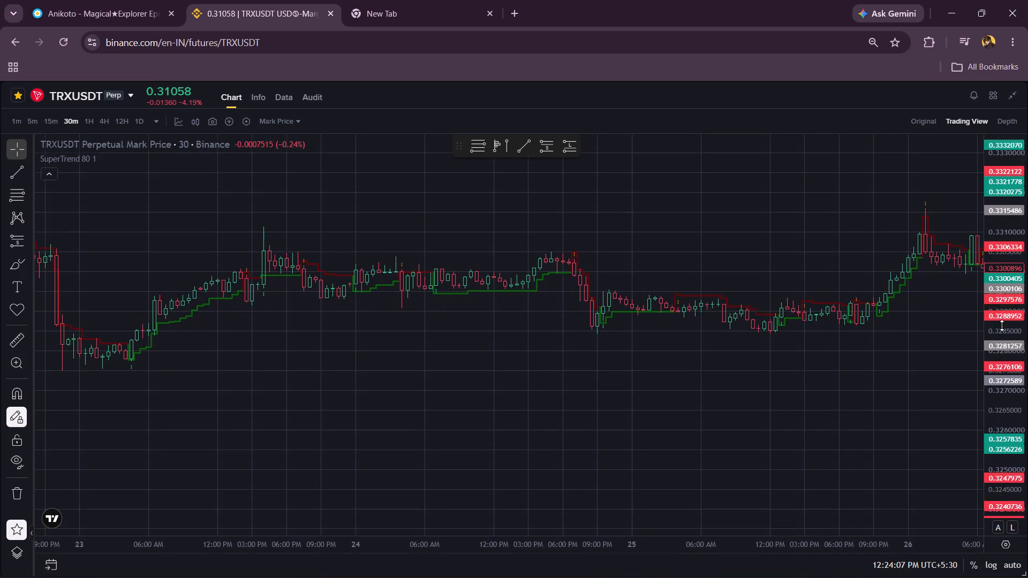
{"action": "scroll", "coordinate": [1002, 325], "scroll_direction": "up", "scroll_amount": 2}
{"action": "scroll", "coordinate": [738, 203], "scroll_direction": "up", "scroll_amount": 8}
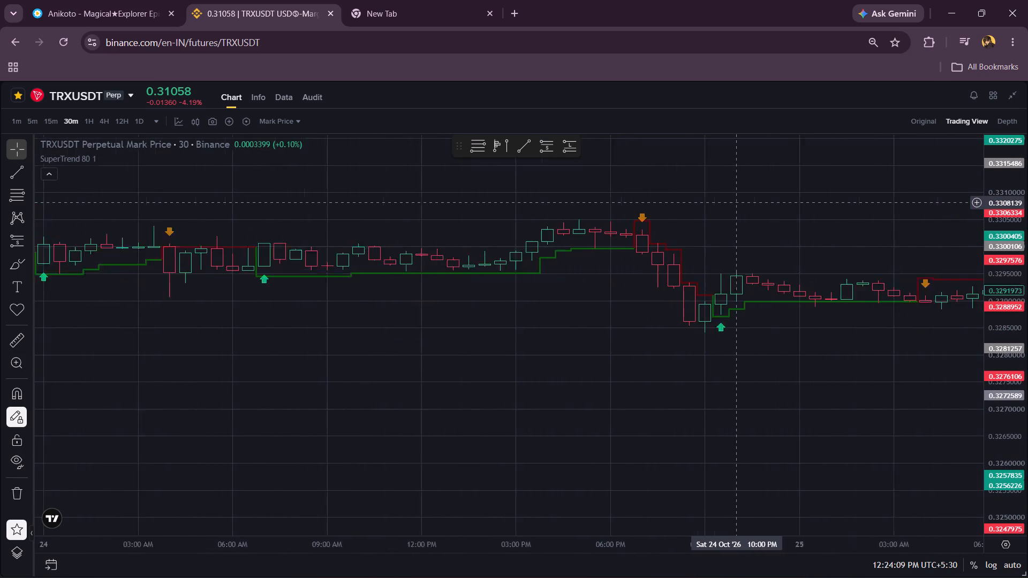
Place a long position at the 01:00 PM candle on 24 October, with entry at the candle's close, about 0.32963.
{"action": "scroll", "coordinate": [738, 203], "scroll_direction": "up", "scroll_amount": 1}
{"action": "left_click_drag", "start_coordinate": [684, 184], "coordinate": [648, 255]}
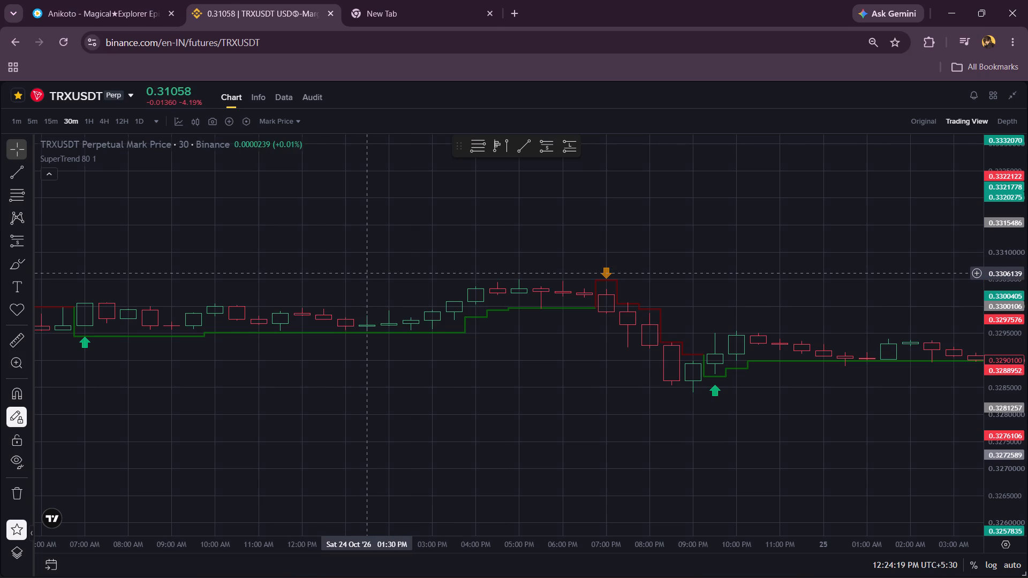
{"action": "scroll", "coordinate": [1021, 302], "scroll_direction": "up", "scroll_amount": 5}
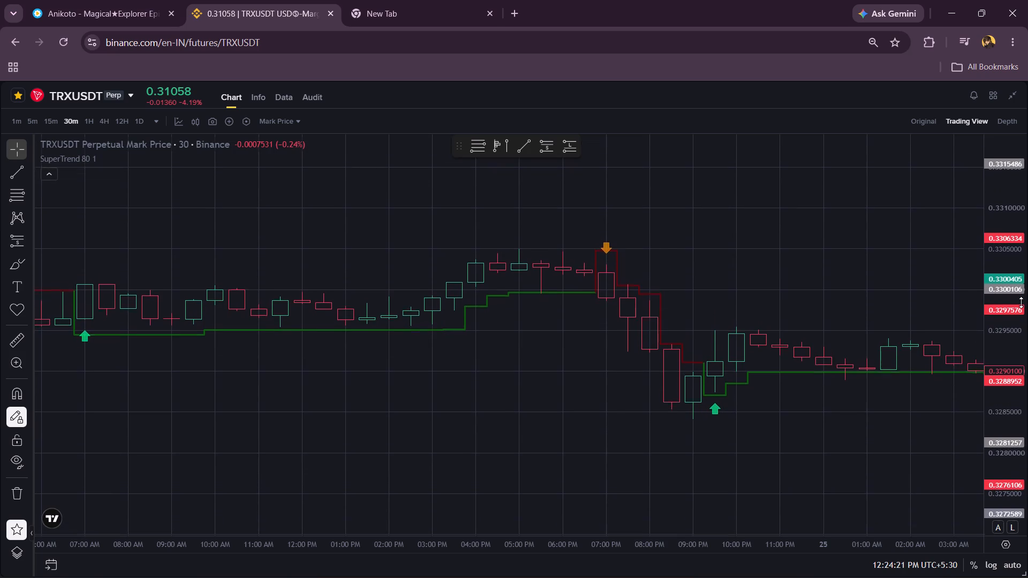
{"action": "scroll", "coordinate": [1021, 302], "scroll_direction": "up", "scroll_amount": 4}
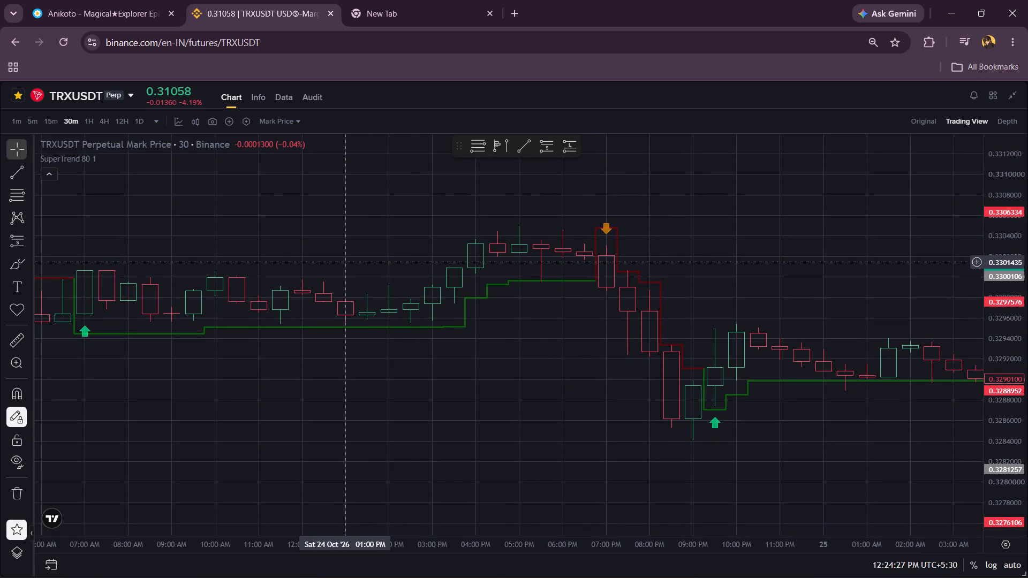
{"action": "left_click", "coordinate": [571, 148]}
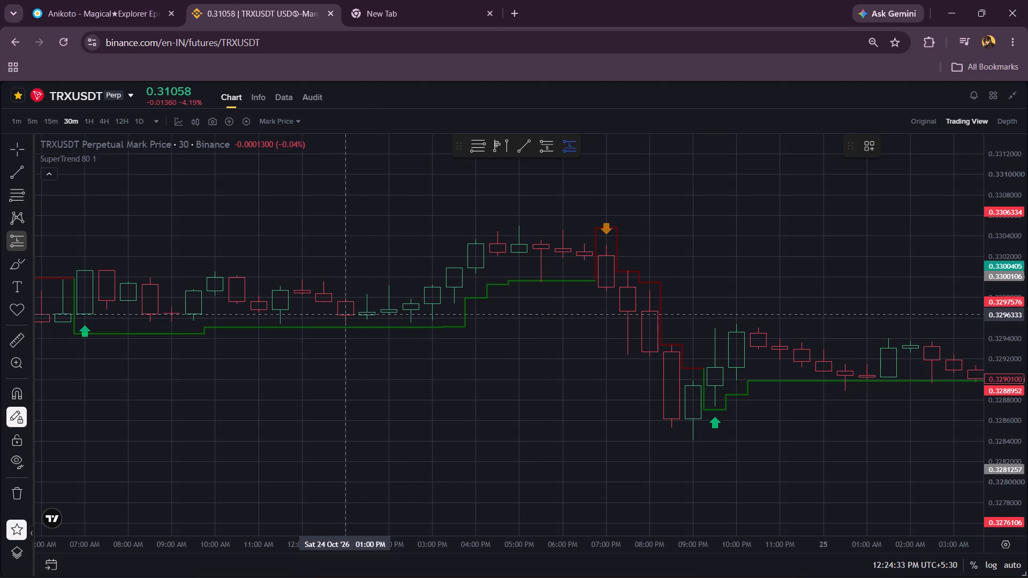
{"action": "left_click", "coordinate": [345, 315]}
{"action": "right_click", "coordinate": [331, 244]}
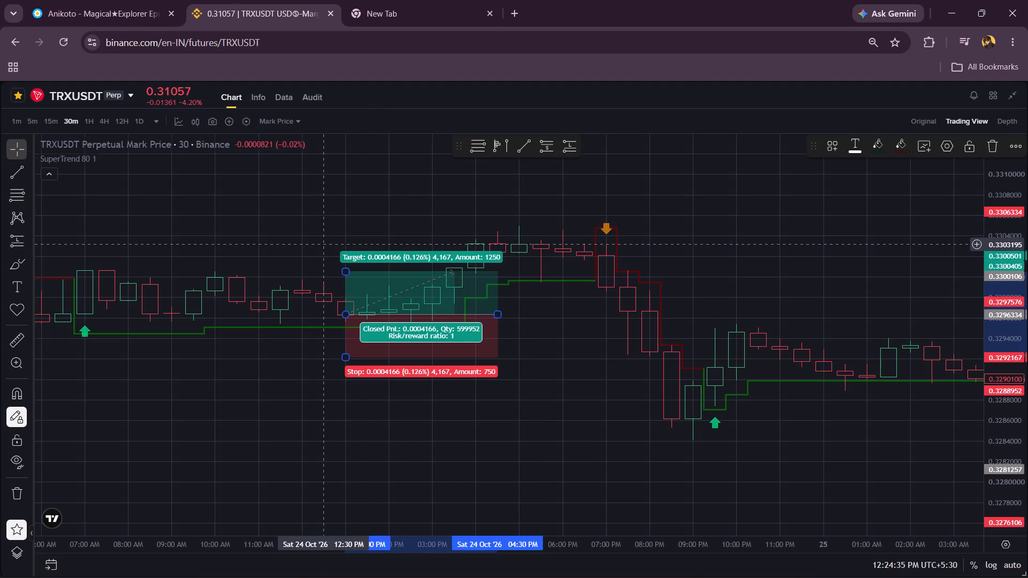
Tighten the 24 October long position's stop level to about 0.32952, roughly 0.036% below entry, near the SuperTrend line.
{"action": "left_click_drag", "start_coordinate": [347, 361], "coordinate": [362, 349]}
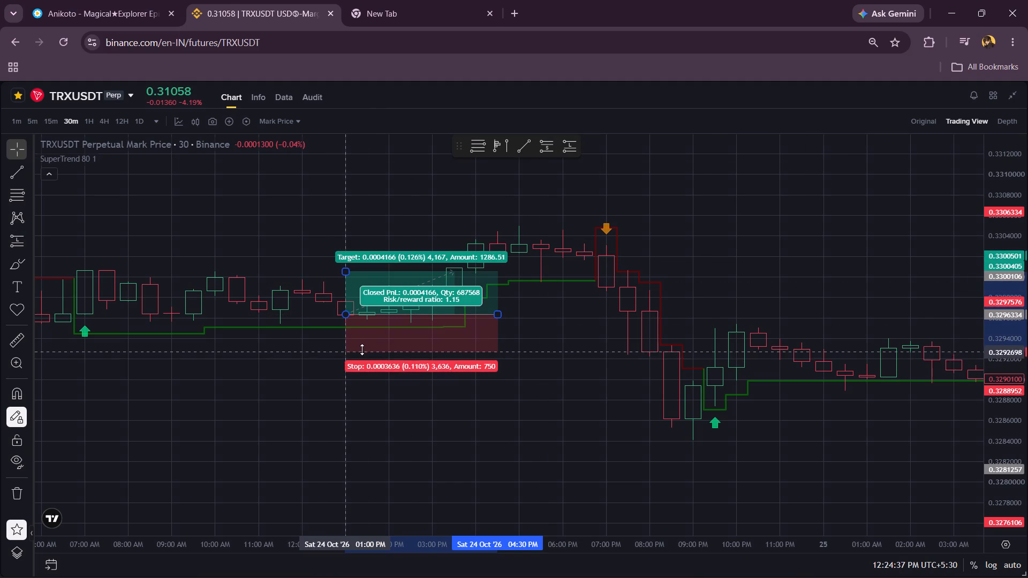
{"action": "left_click_drag", "start_coordinate": [362, 349], "coordinate": [381, 329]}
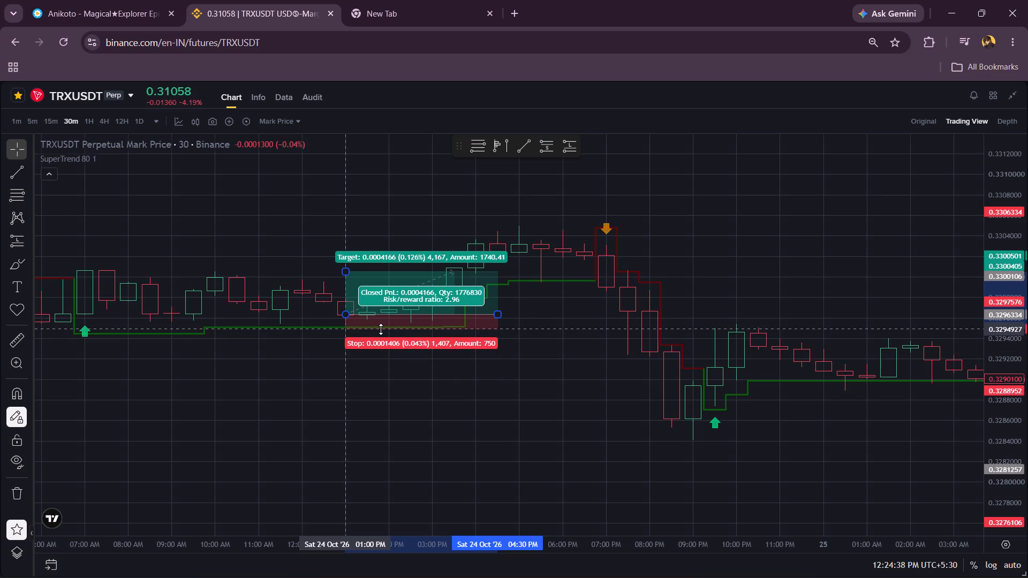
{"action": "left_click_drag", "start_coordinate": [381, 329], "coordinate": [370, 329]}
{"action": "left_click_drag", "start_coordinate": [370, 329], "coordinate": [366, 326]}
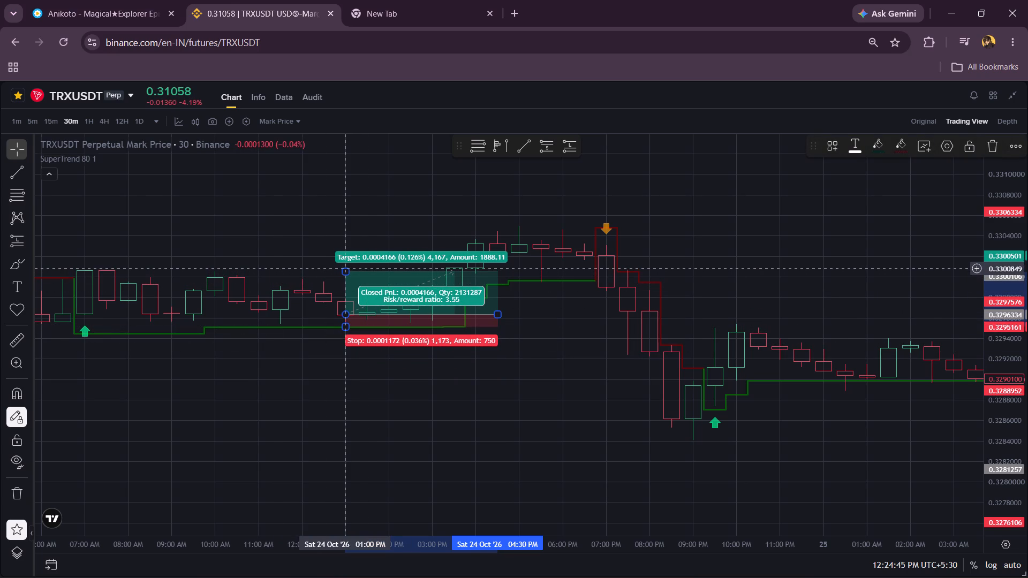
Adjust the 24 October long position's target level to about 0.33013 and deselect the drawing.
{"action": "left_click_drag", "start_coordinate": [343, 272], "coordinate": [346, 277]}
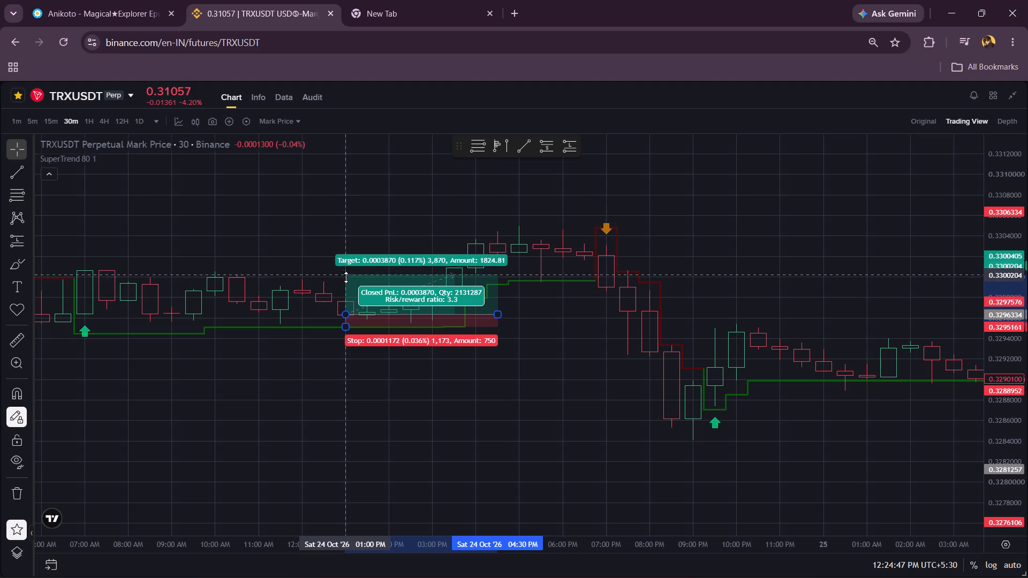
{"action": "left_click_drag", "start_coordinate": [346, 277], "coordinate": [354, 288]}
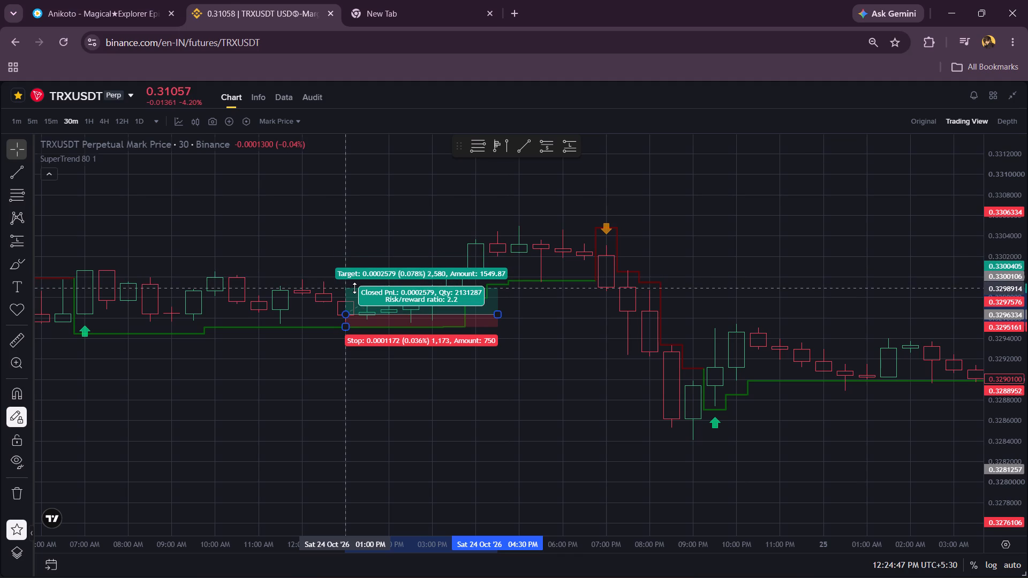
{"action": "left_click_drag", "start_coordinate": [354, 288], "coordinate": [369, 271]}
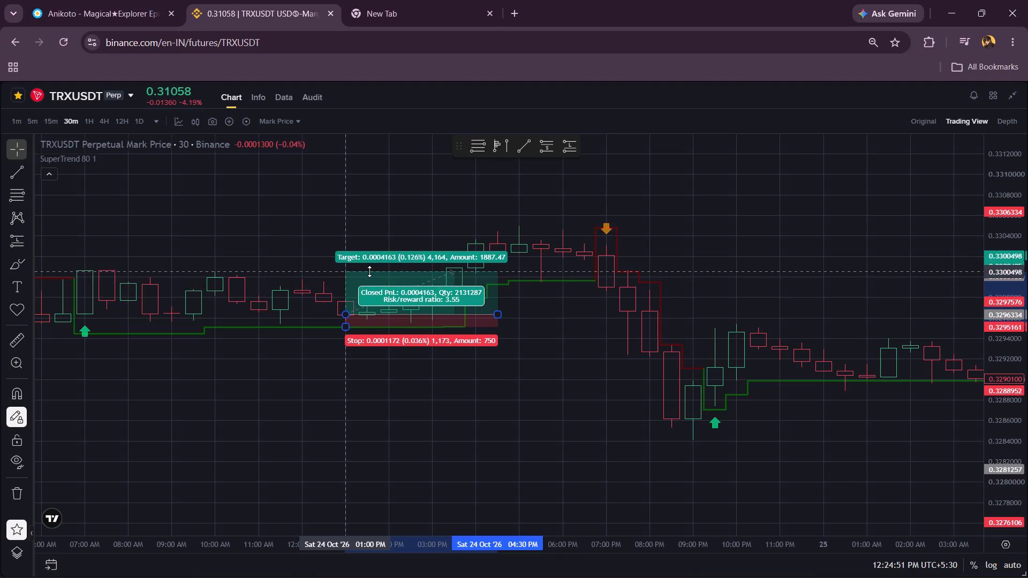
{"action": "left_click_drag", "start_coordinate": [369, 271], "coordinate": [369, 271]}
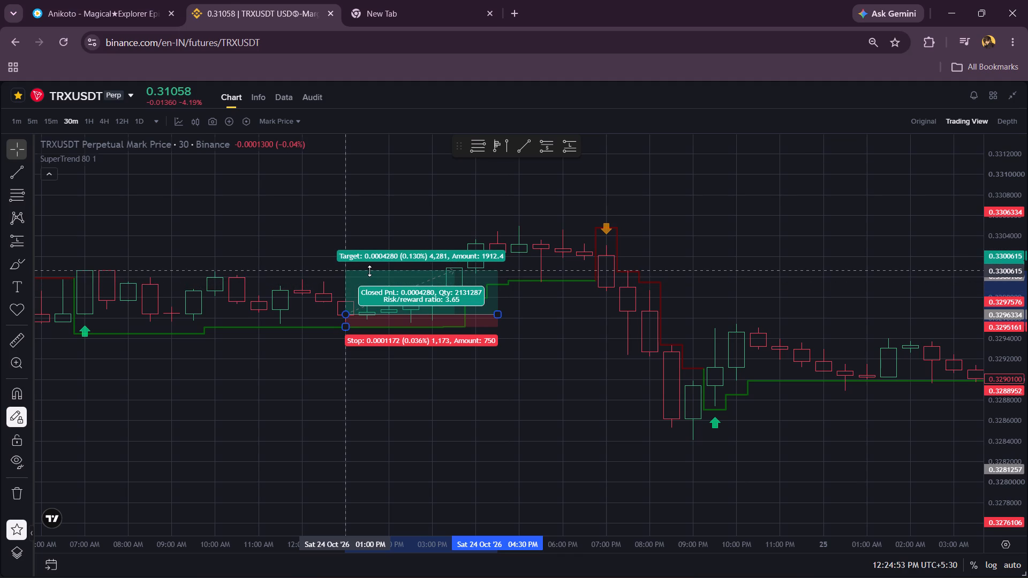
{"action": "left_click_drag", "start_coordinate": [369, 271], "coordinate": [373, 267]}
{"action": "left_click_drag", "start_coordinate": [373, 267], "coordinate": [377, 263]}
{"action": "left_click", "coordinate": [580, 384]}
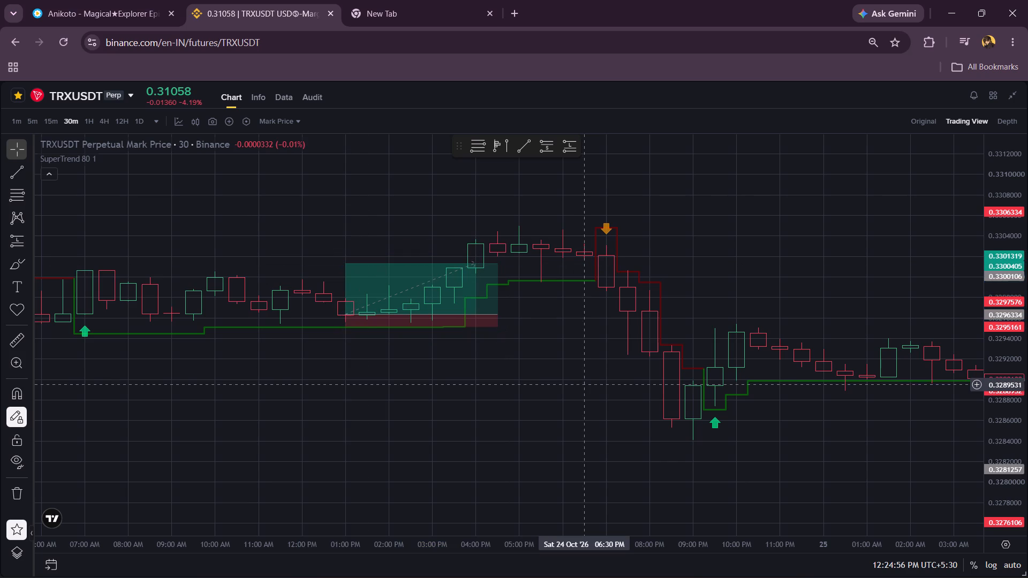
Examine the candles and SuperTrend buy and sell signals from 22 to 26 October, focusing on the 23 October uptrend.
{"action": "scroll", "coordinate": [603, 331], "scroll_direction": "down", "scroll_amount": 3}
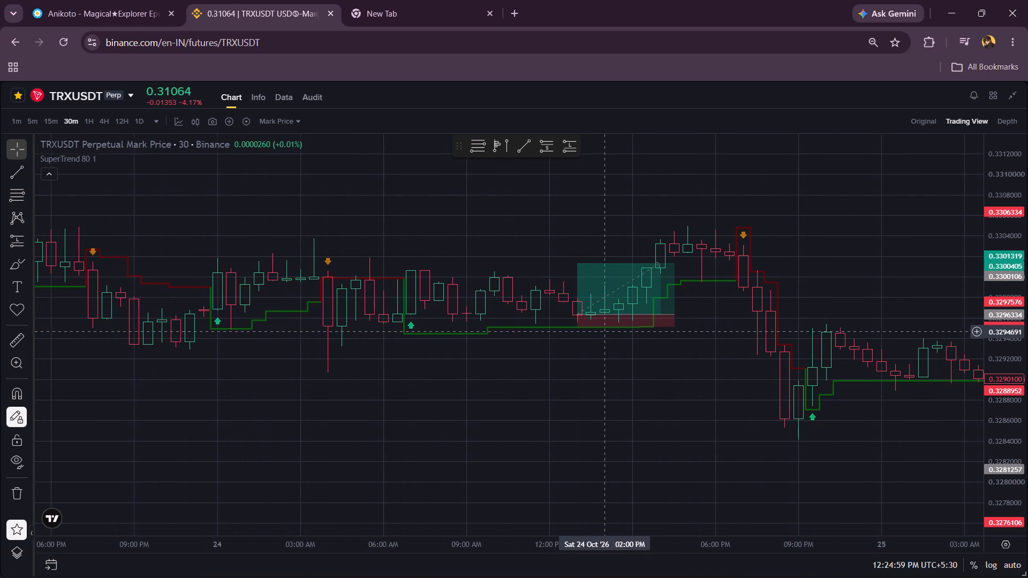
{"action": "scroll", "coordinate": [411, 306], "scroll_direction": "left", "scroll_amount": 5}
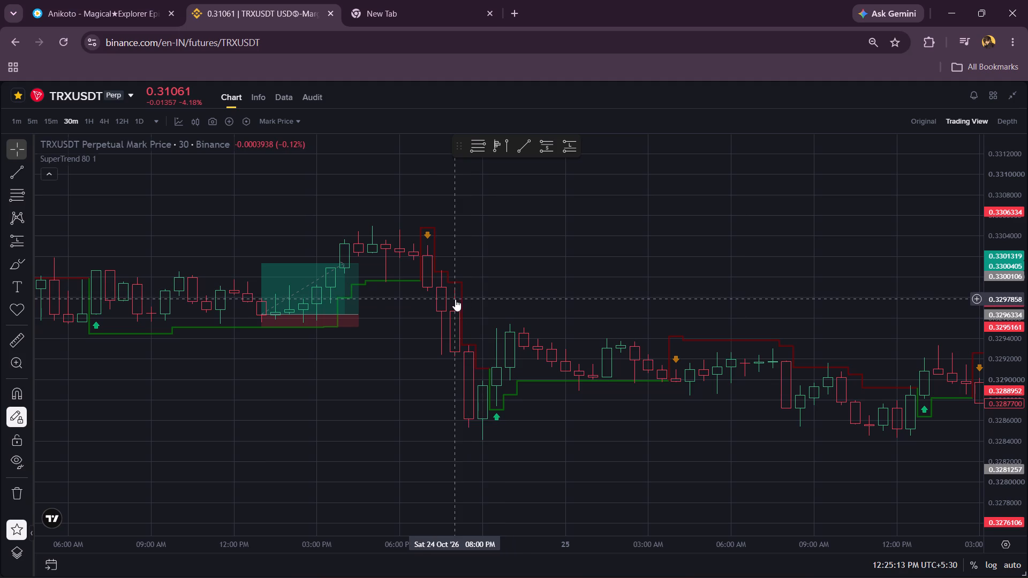
{"action": "scroll", "coordinate": [540, 278], "scroll_direction": "down", "scroll_amount": 2}
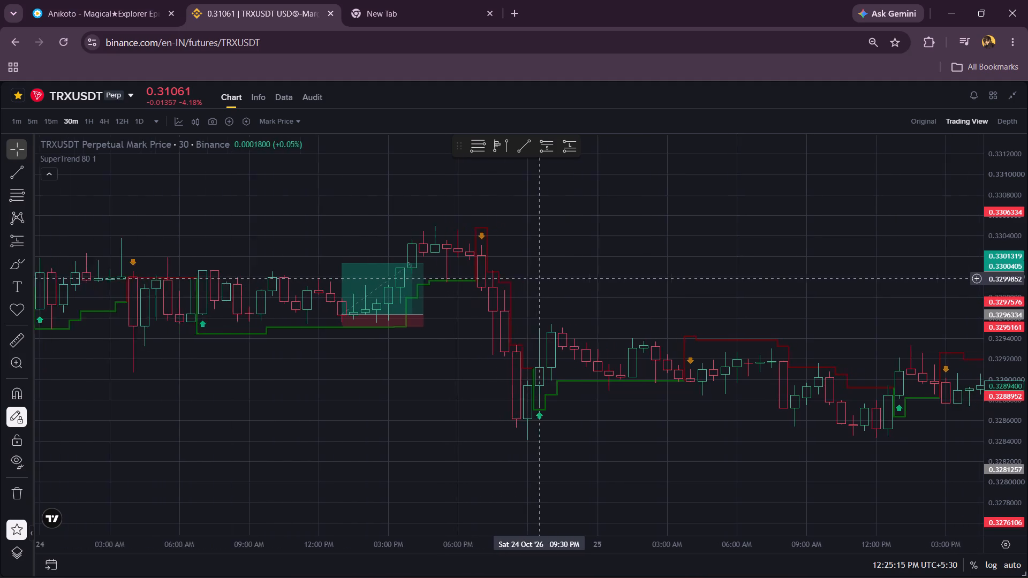
{"action": "scroll", "coordinate": [540, 278], "scroll_direction": "down", "scroll_amount": 2}
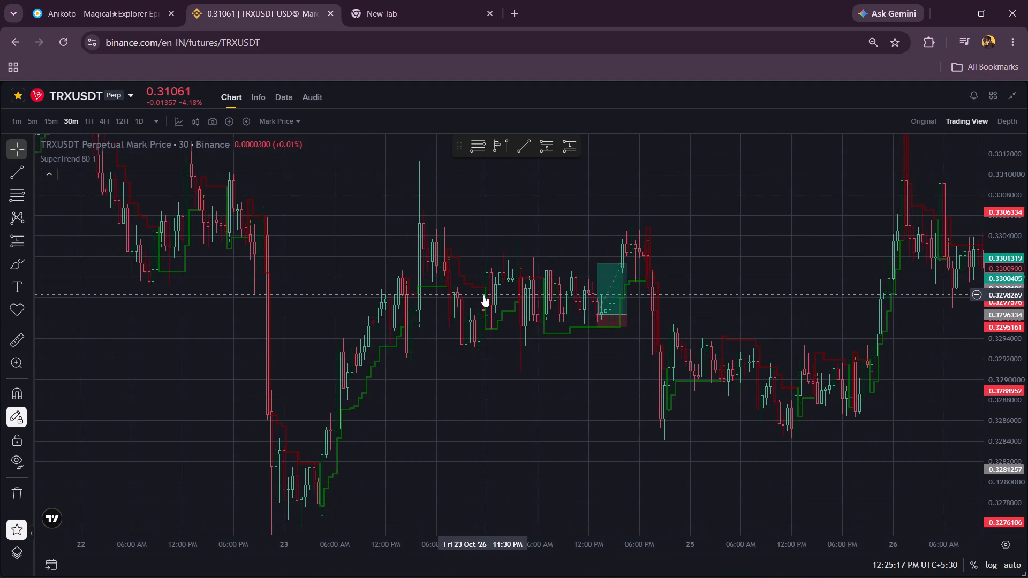
{"action": "scroll", "coordinate": [483, 295], "scroll_direction": "right", "scroll_amount": 3}
{"action": "scroll", "coordinate": [483, 295], "scroll_direction": "up", "scroll_amount": 5}
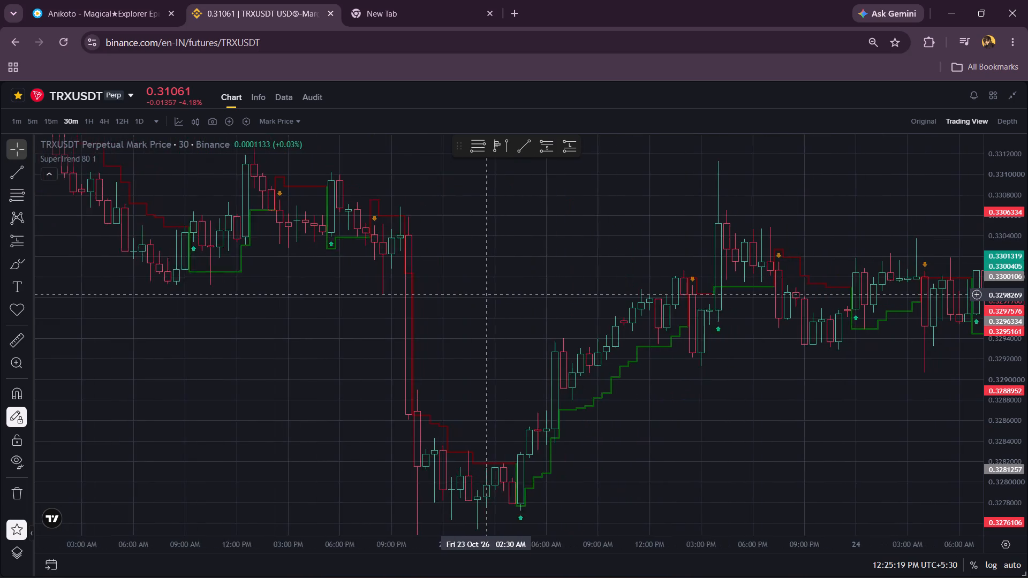
{"action": "scroll", "coordinate": [483, 295], "scroll_direction": "up", "scroll_amount": 4}
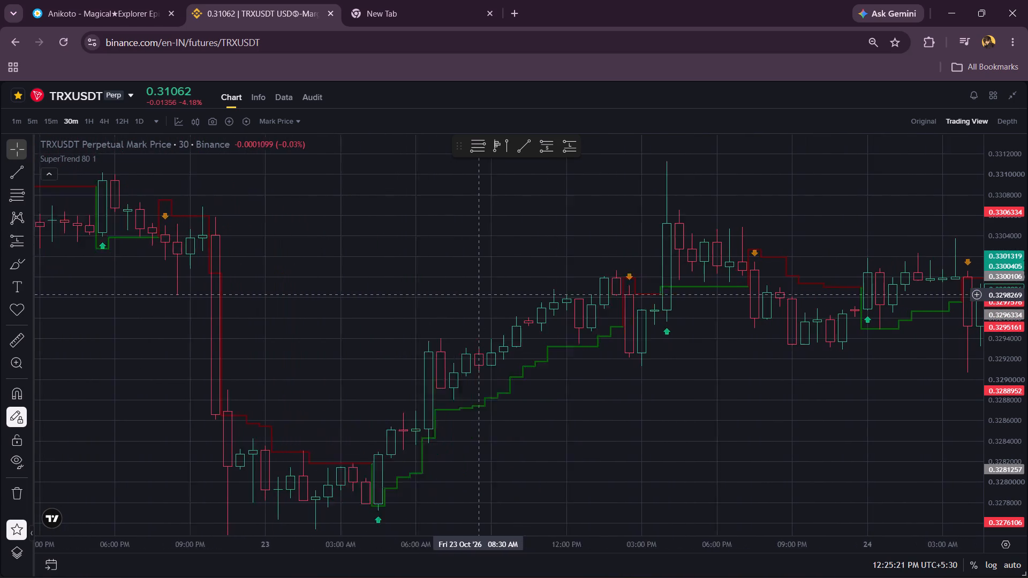
{"action": "scroll", "coordinate": [483, 295], "scroll_direction": "up", "scroll_amount": 2}
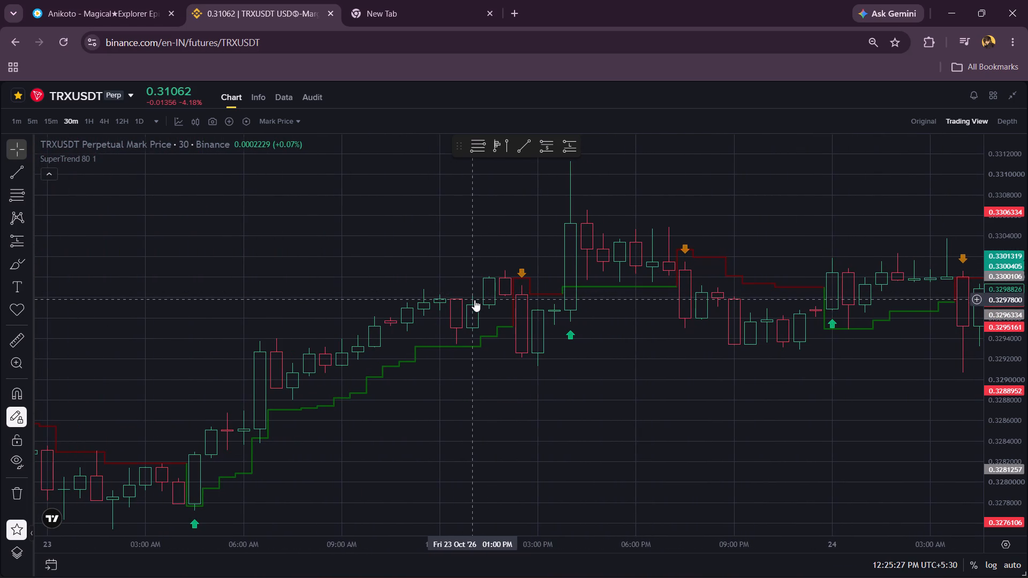
Place a long position at the 01:00 PM candle on 23 October, with entry at about 0.32973.
{"action": "left_click_drag", "start_coordinate": [467, 275], "coordinate": [439, 311]}
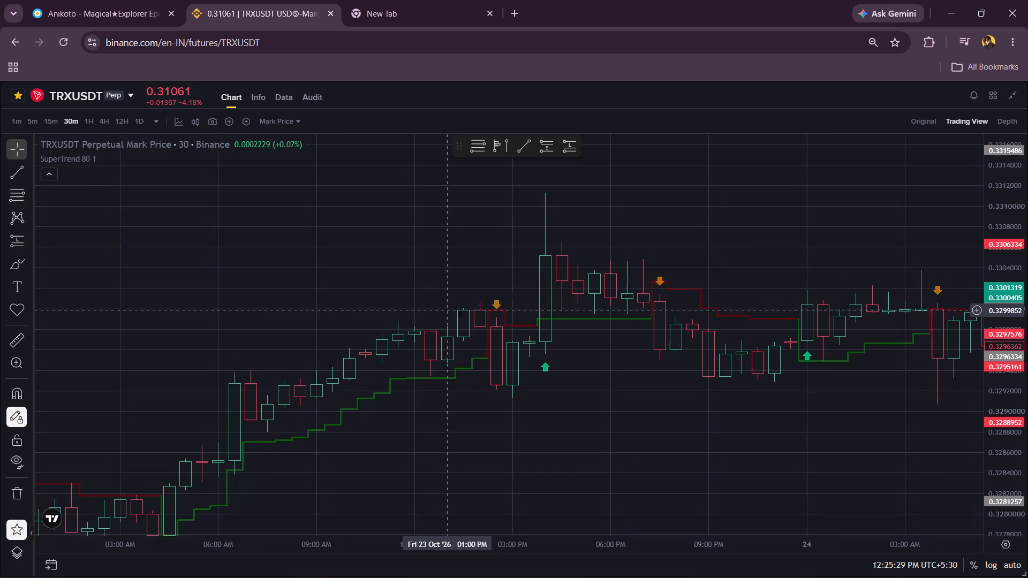
{"action": "left_click_drag", "start_coordinate": [439, 311], "coordinate": [434, 320]}
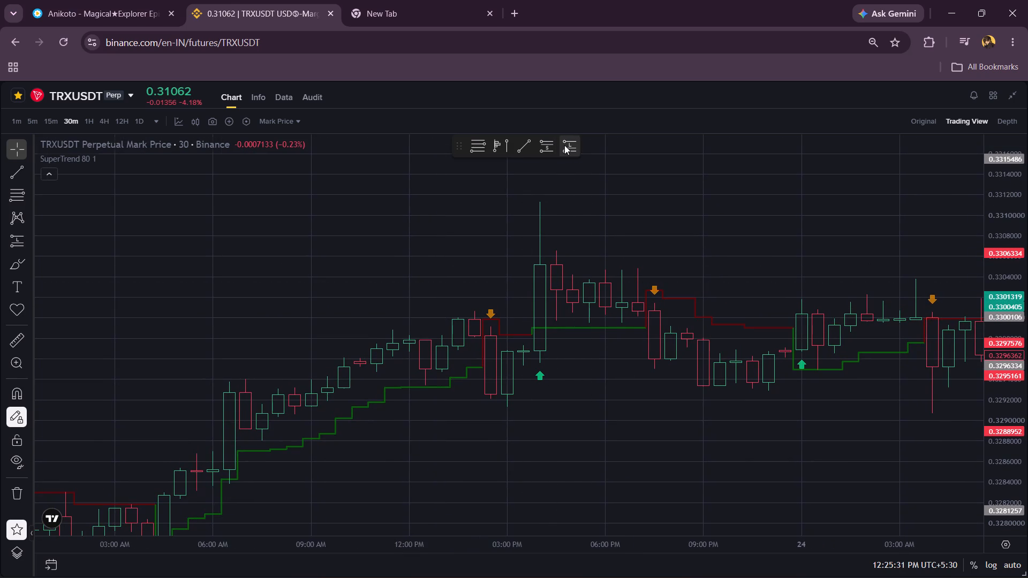
{"action": "left_click", "coordinate": [564, 145]}
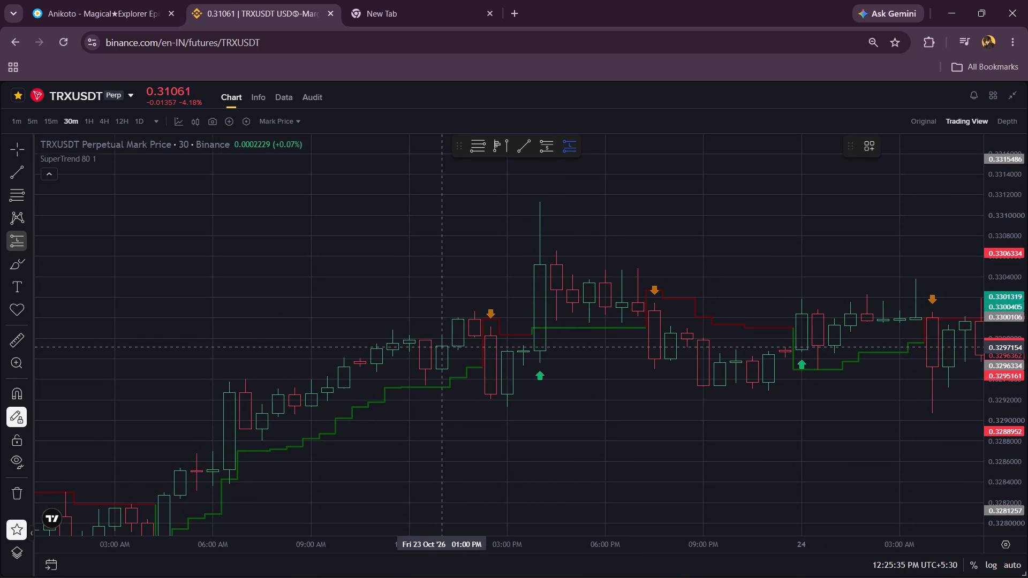
{"action": "left_click", "coordinate": [442, 345]}
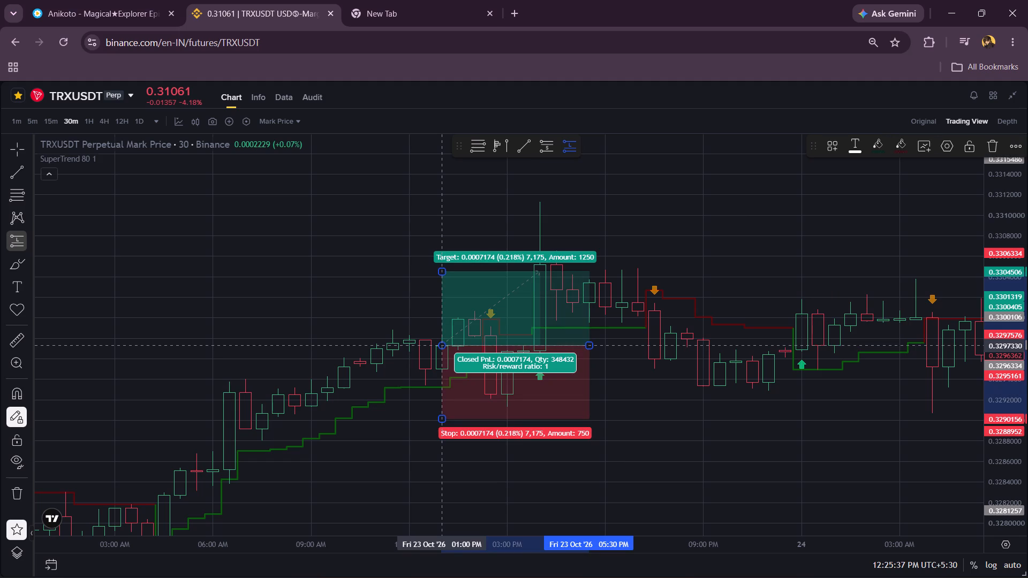
{"action": "right_click", "coordinate": [652, 452]}
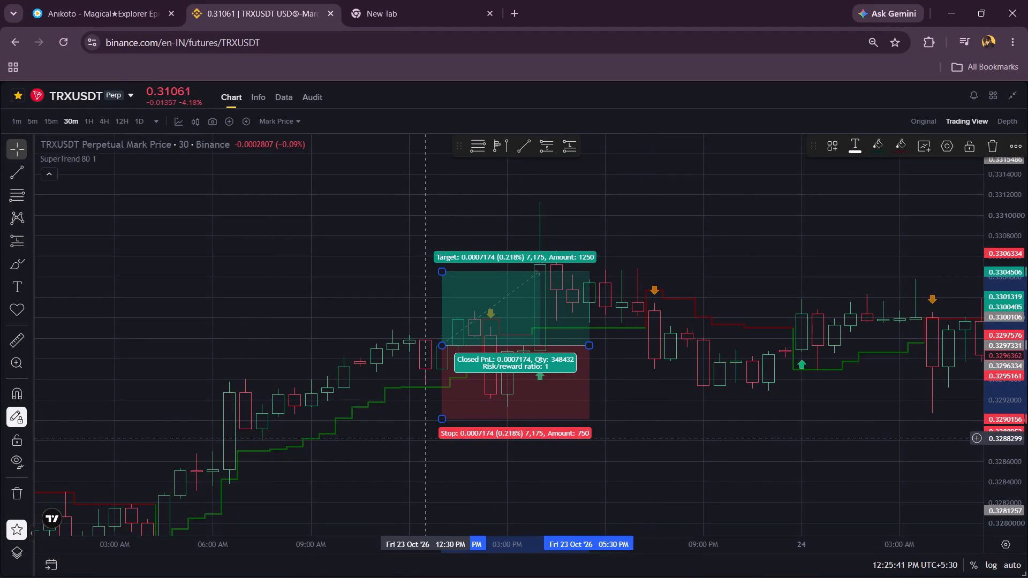
Tighten the 23 October long position's stop level to about 0.32932, roughly 0.124% below entry, at the SuperTrend line.
{"action": "left_click_drag", "start_coordinate": [443, 419], "coordinate": [461, 390]}
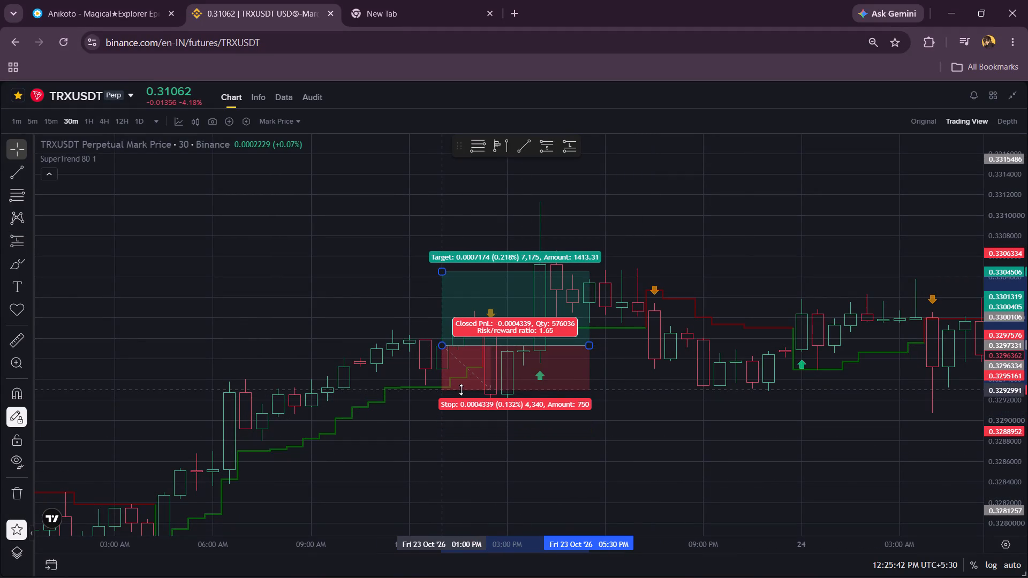
{"action": "left_click_drag", "start_coordinate": [461, 390], "coordinate": [435, 390]}
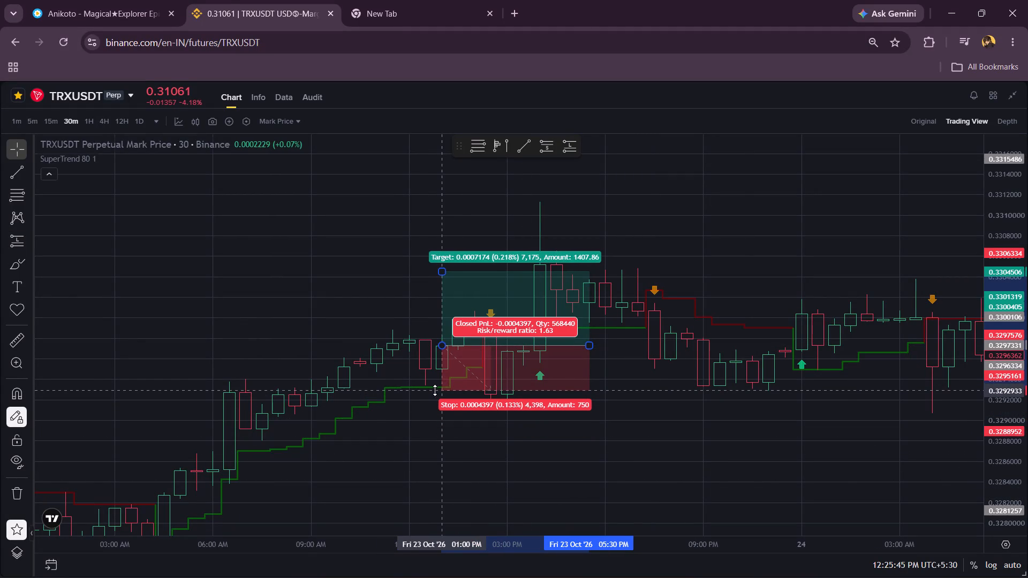
{"action": "left_click_drag", "start_coordinate": [435, 390], "coordinate": [446, 387]}
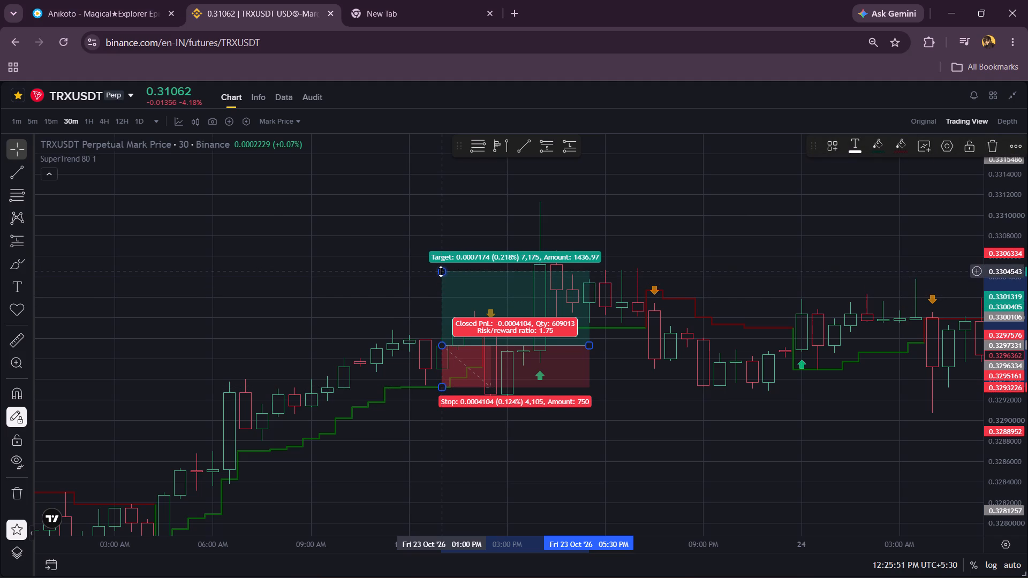
Adjust the 23 October long position's target level to about 0.33037, roughly 0.192% above entry, for a risk/reward ratio of 1.54.
{"action": "left_click_drag", "start_coordinate": [441, 271], "coordinate": [450, 280]}
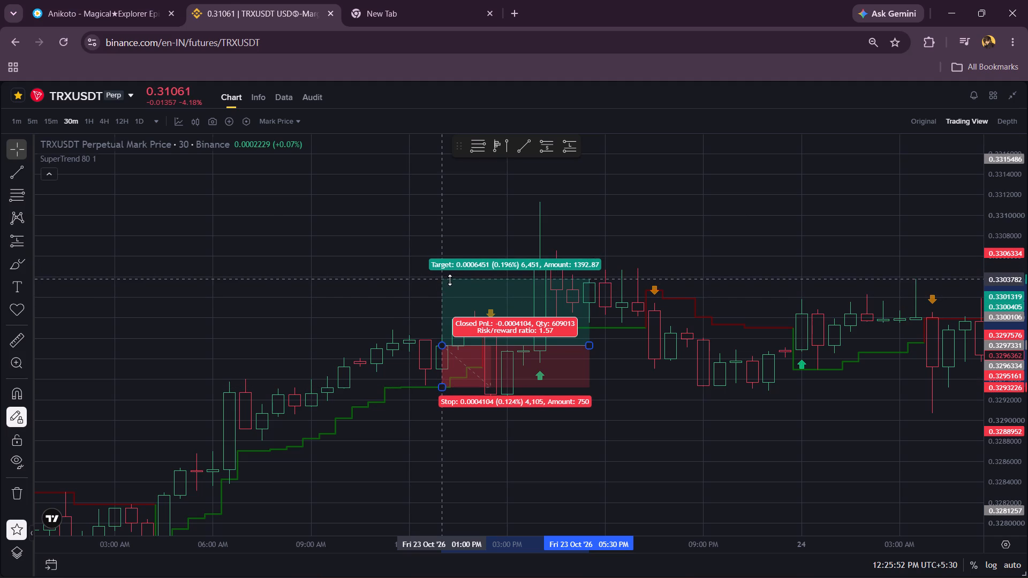
{"action": "left_click_drag", "start_coordinate": [450, 280], "coordinate": [453, 292]}
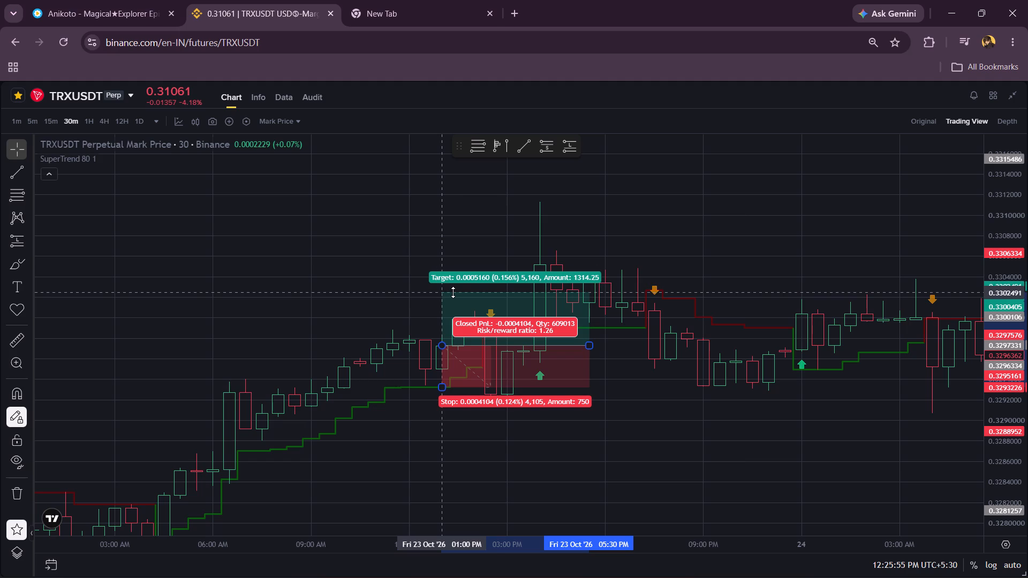
{"action": "left_click_drag", "start_coordinate": [453, 292], "coordinate": [450, 287]}
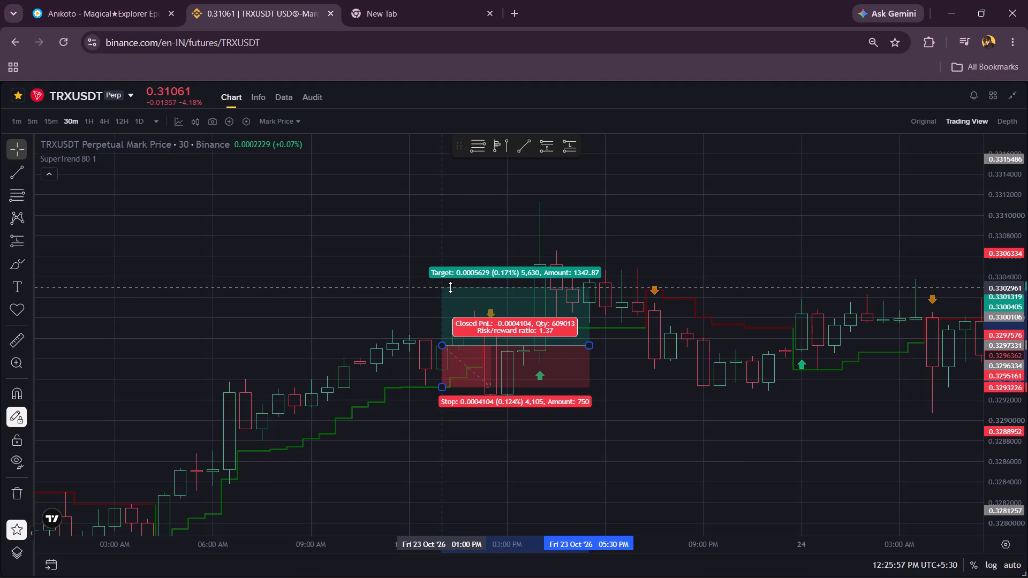
{"action": "left_click_drag", "start_coordinate": [450, 287], "coordinate": [449, 284]}
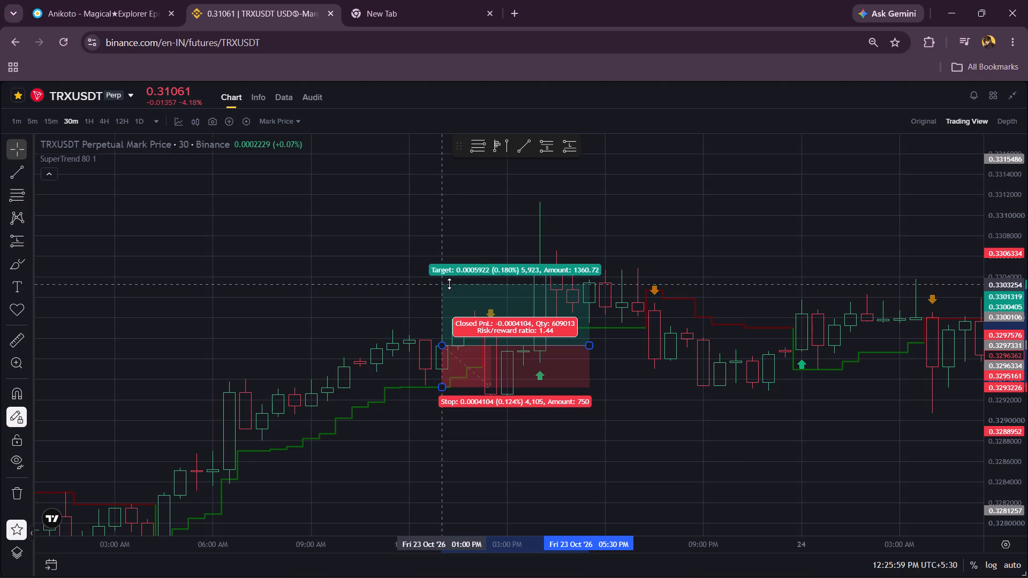
{"action": "left_click_drag", "start_coordinate": [449, 284], "coordinate": [449, 280]}
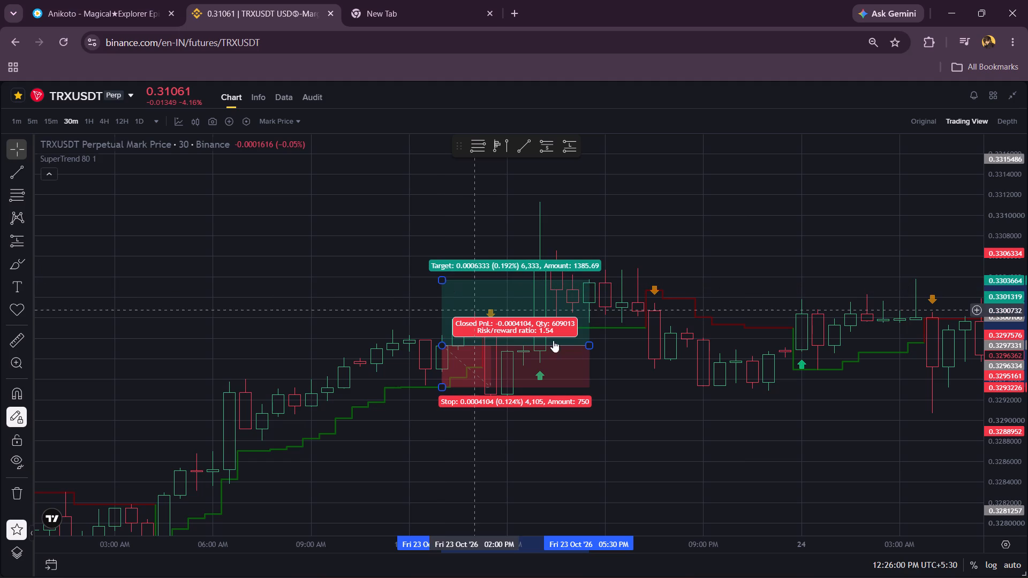
Widen the 23 October long position's stop level to about 0.32905, roughly 0.206% below entry, for a risk/reward ratio of 0.93.
{"action": "left_click", "coordinate": [617, 353]}
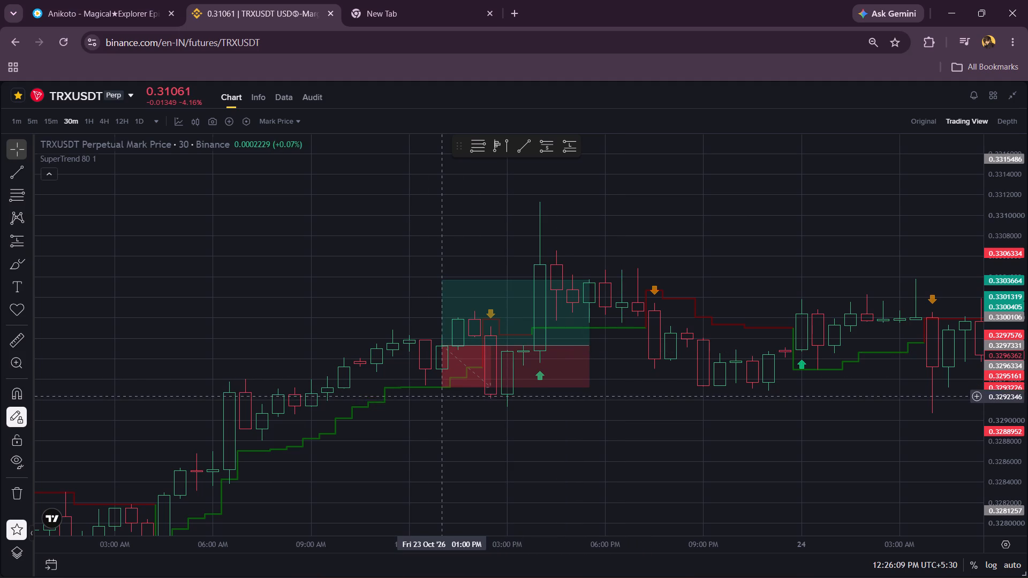
{"action": "left_click_drag", "start_coordinate": [444, 389], "coordinate": [458, 405]}
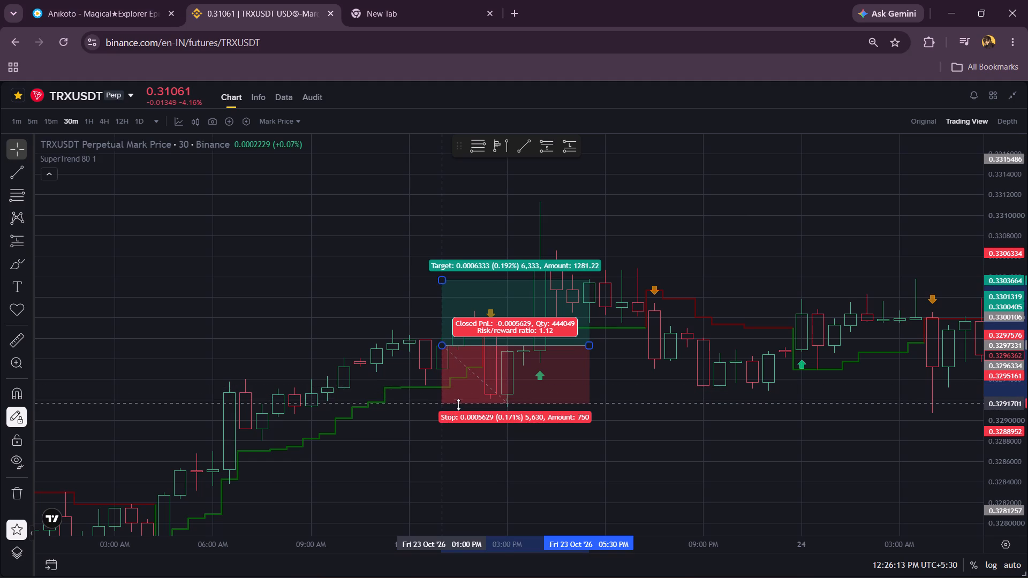
{"action": "left_click_drag", "start_coordinate": [458, 405], "coordinate": [462, 407]}
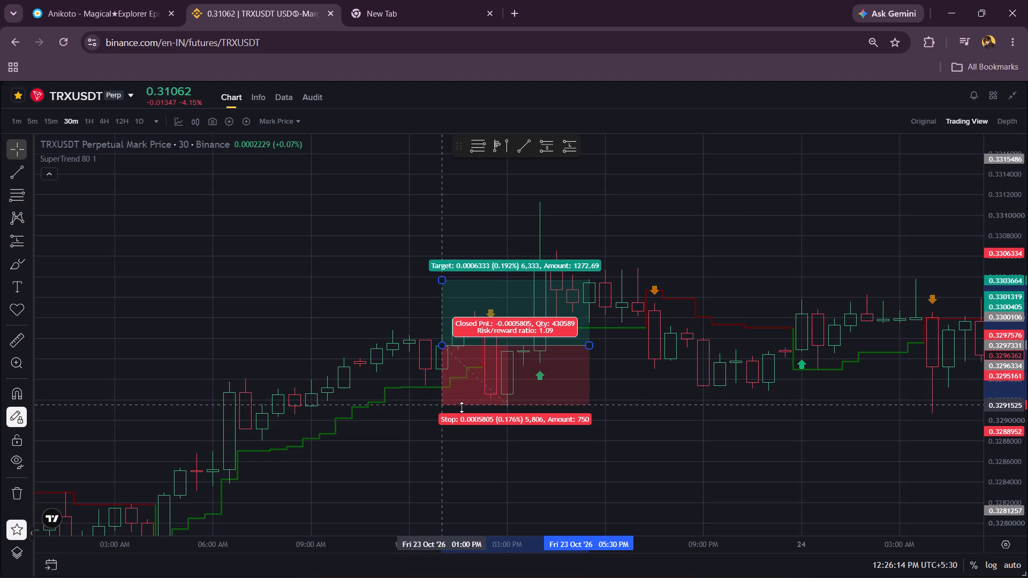
{"action": "left_click_drag", "start_coordinate": [462, 407], "coordinate": [463, 409]}
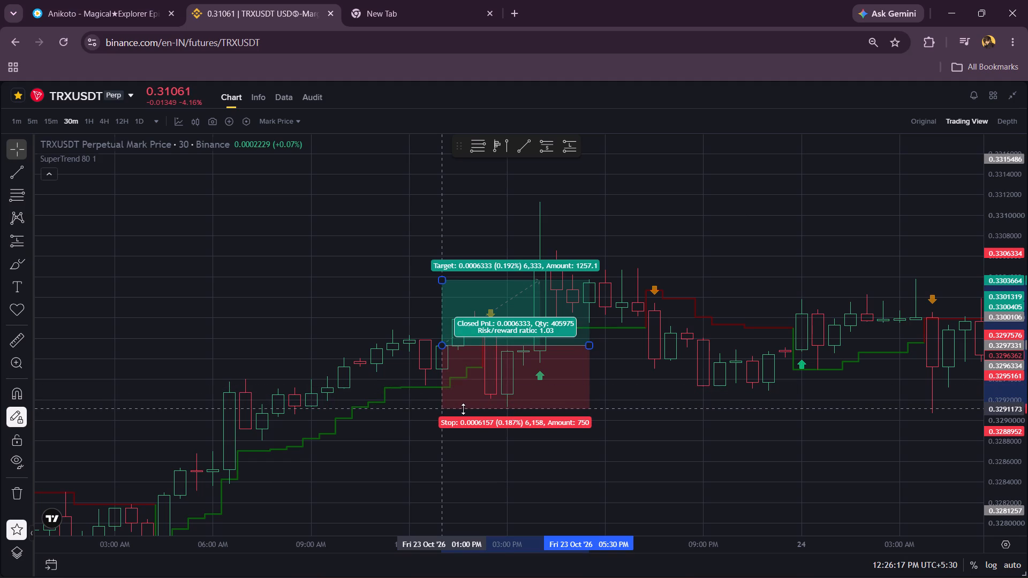
{"action": "left_click_drag", "start_coordinate": [463, 409], "coordinate": [467, 412]}
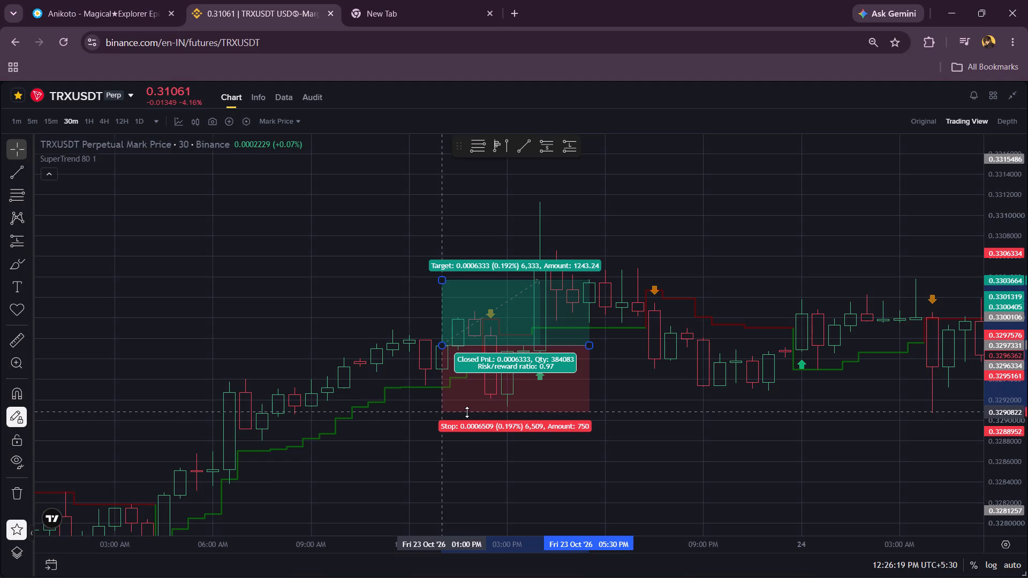
{"action": "left_click_drag", "start_coordinate": [467, 412], "coordinate": [474, 415]}
{"action": "left_click_drag", "start_coordinate": [474, 415], "coordinate": [476, 415]}
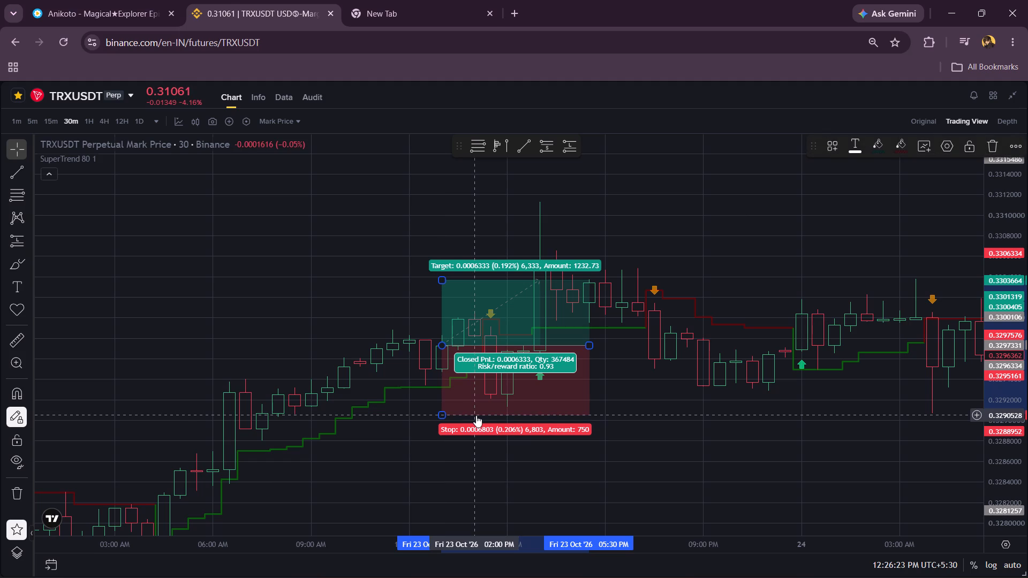
{"action": "left_click", "coordinate": [444, 280]}
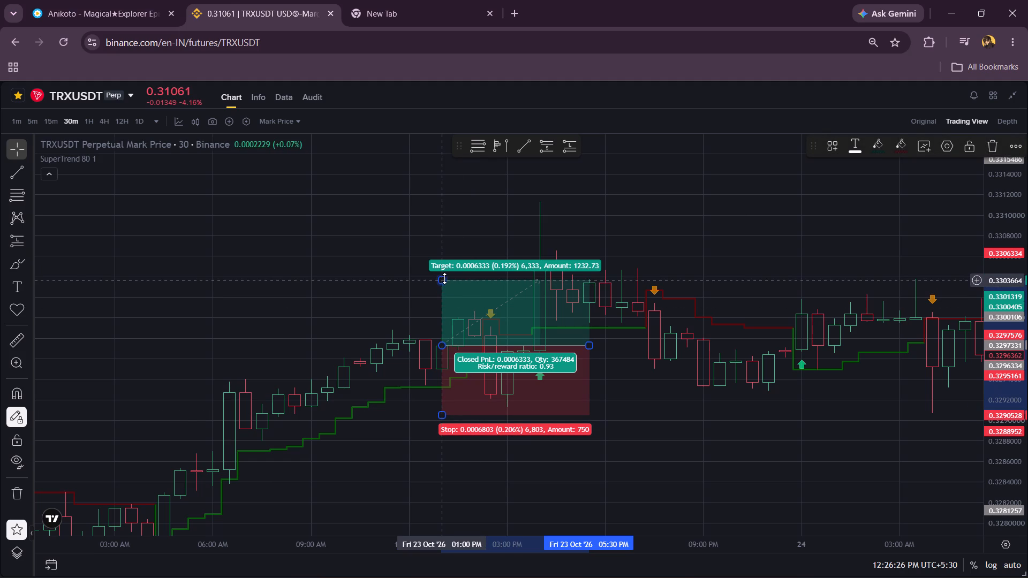
{"action": "left_click", "coordinate": [362, 305]}
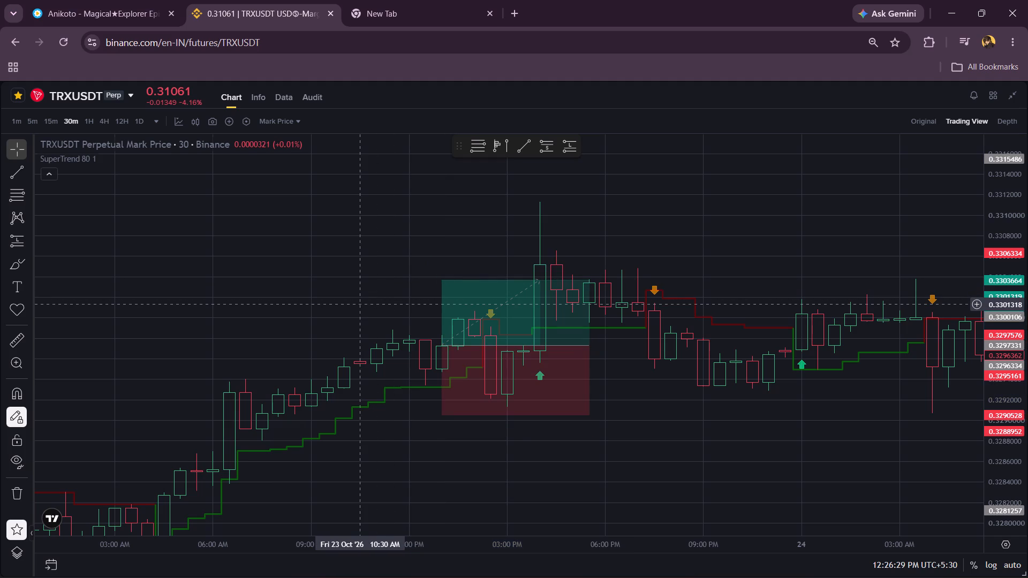
Examine the candles and SuperTrend buy and sell signals across 21 and 22 October for the next trade setup.
{"action": "scroll", "coordinate": [362, 305], "scroll_direction": "down", "scroll_amount": 4}
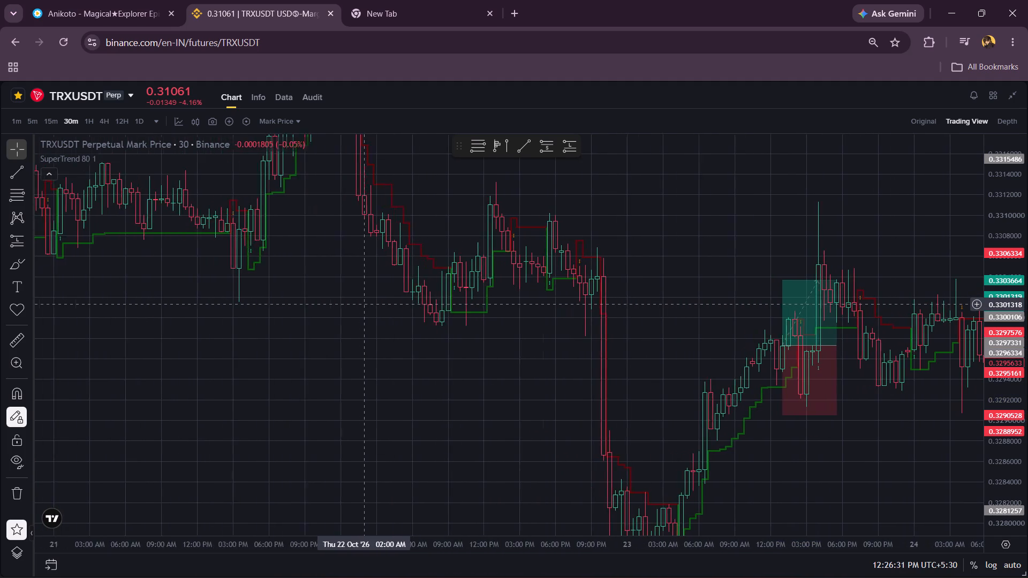
{"action": "scroll", "coordinate": [362, 305], "scroll_direction": "up", "scroll_amount": 5}
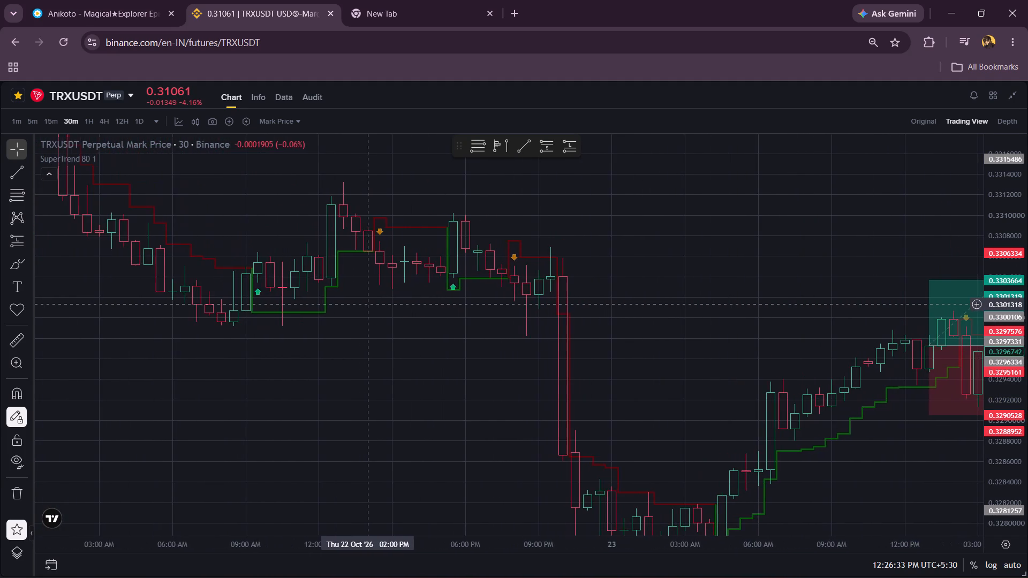
{"action": "scroll", "coordinate": [362, 305], "scroll_direction": "up", "scroll_amount": 2}
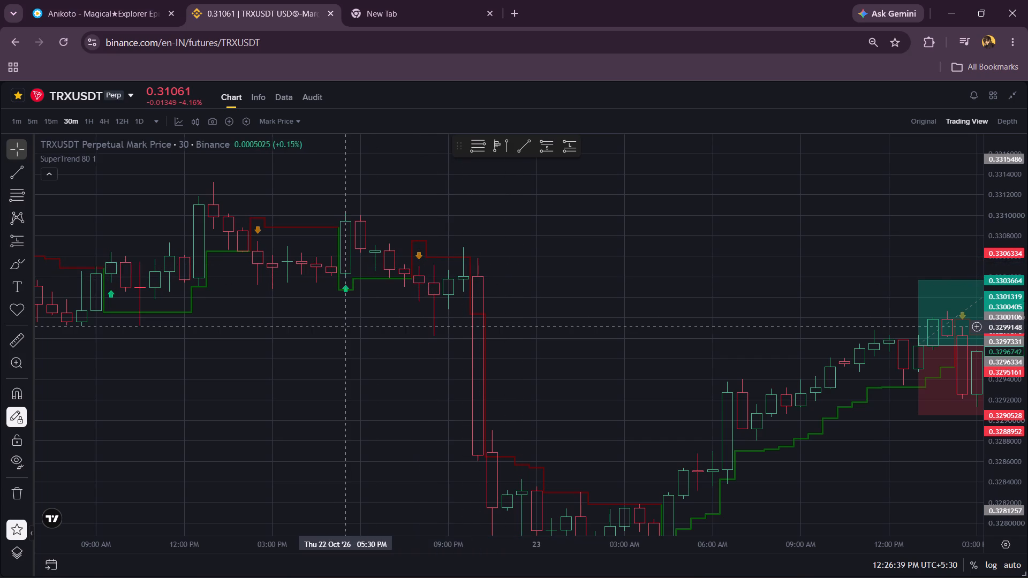
{"action": "scroll", "coordinate": [349, 326], "scroll_direction": "down", "scroll_amount": 2}
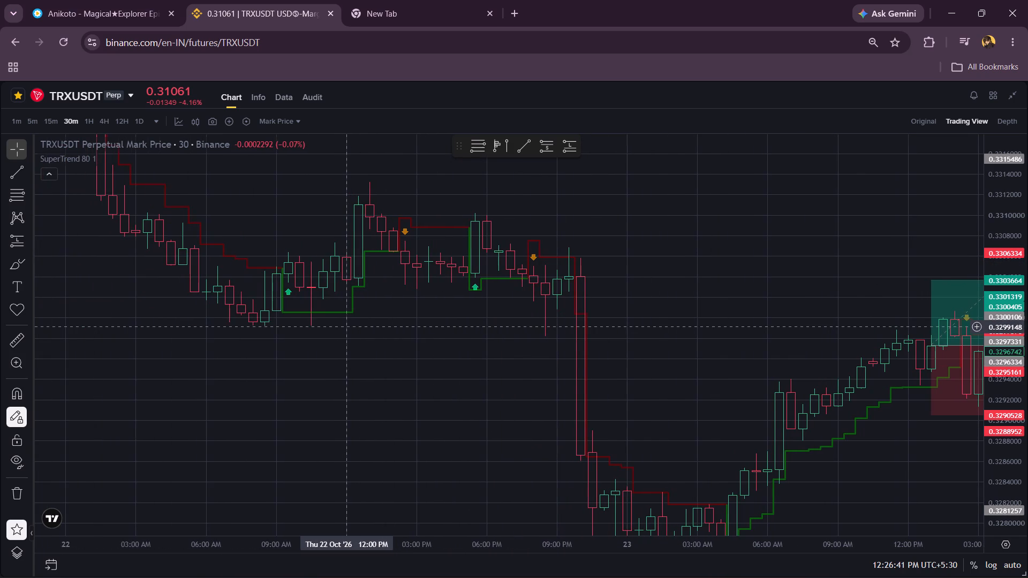
{"action": "scroll", "coordinate": [349, 326], "scroll_direction": "down", "scroll_amount": 1}
{"action": "scroll", "coordinate": [349, 326], "scroll_direction": "up", "scroll_amount": 2}
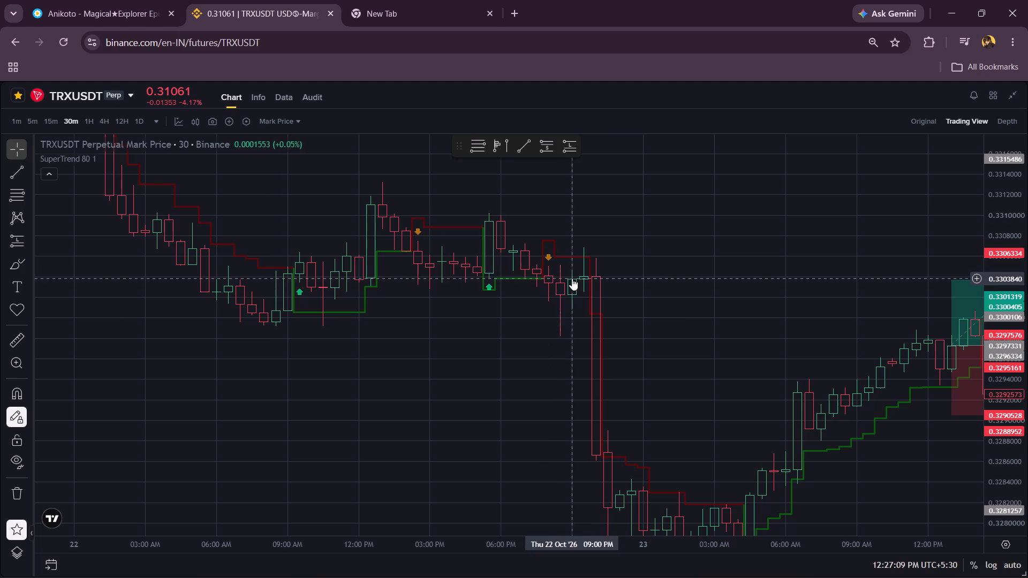
{"action": "left_click_drag", "start_coordinate": [470, 281], "coordinate": [561, 370]}
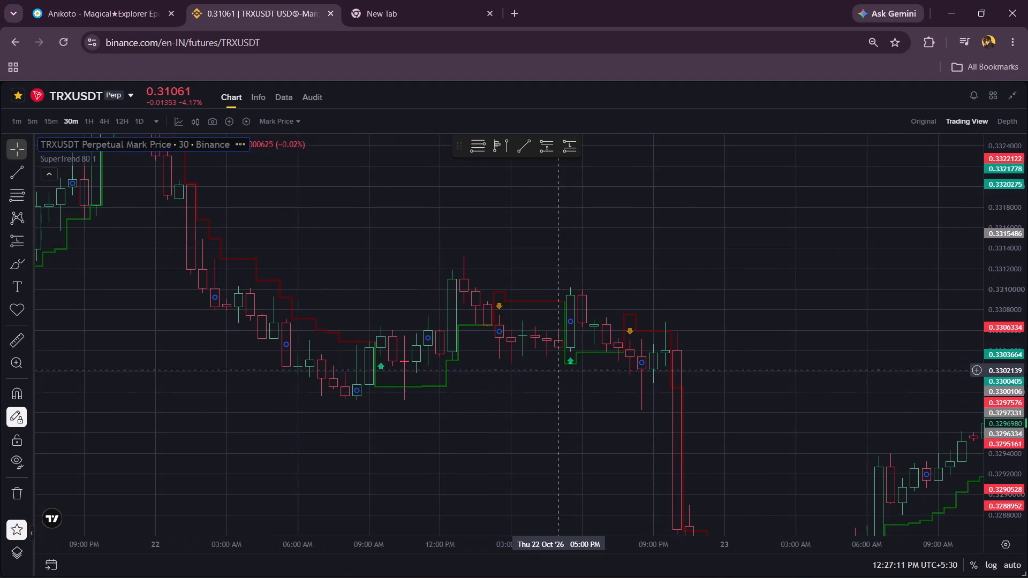
{"action": "left_click", "coordinate": [431, 261]}
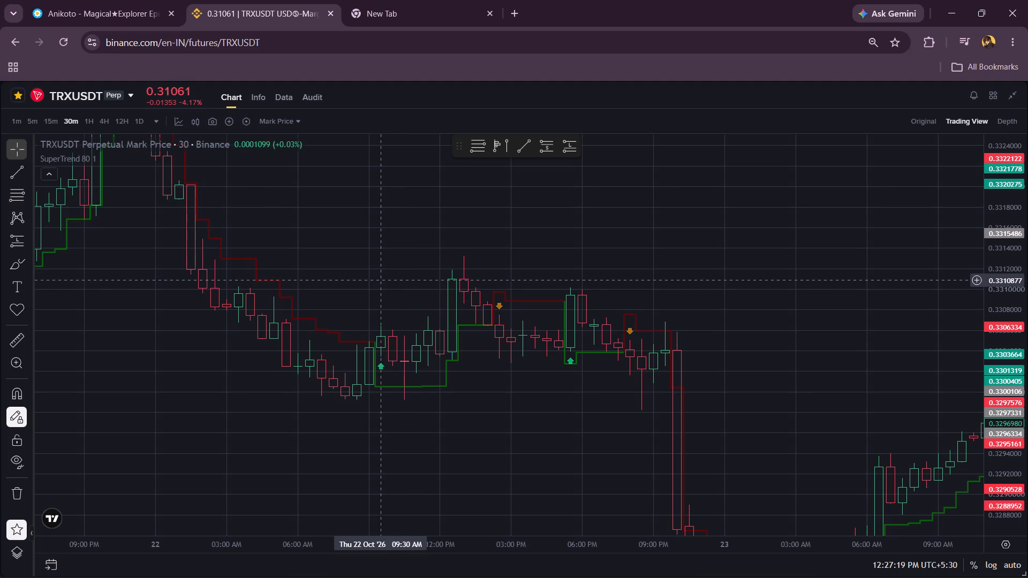
{"action": "left_click_drag", "start_coordinate": [379, 280], "coordinate": [544, 387]}
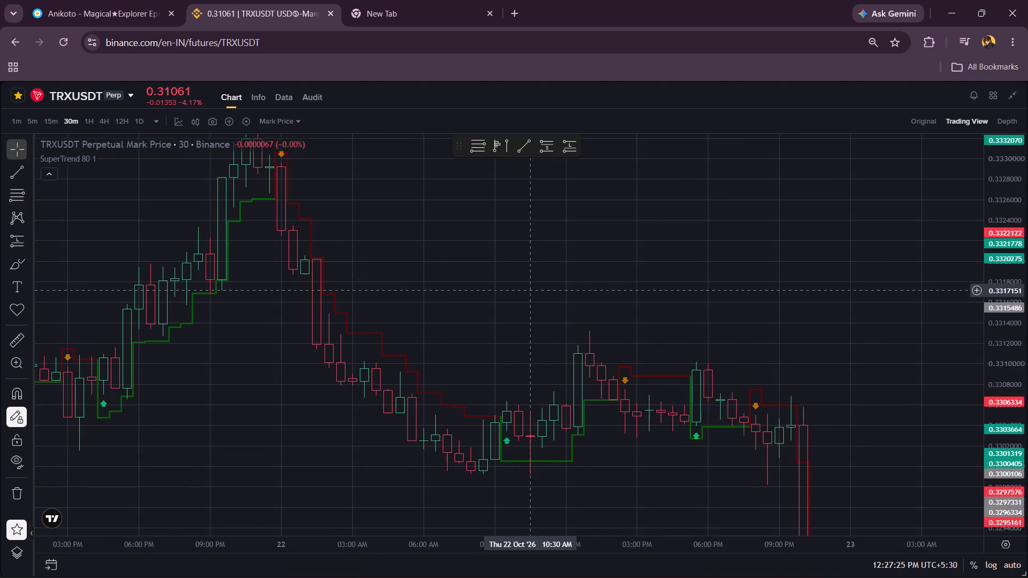
{"action": "scroll", "coordinate": [525, 291], "scroll_direction": "right", "scroll_amount": 4}
{"action": "left_click_drag", "start_coordinate": [326, 198], "coordinate": [334, 222]}
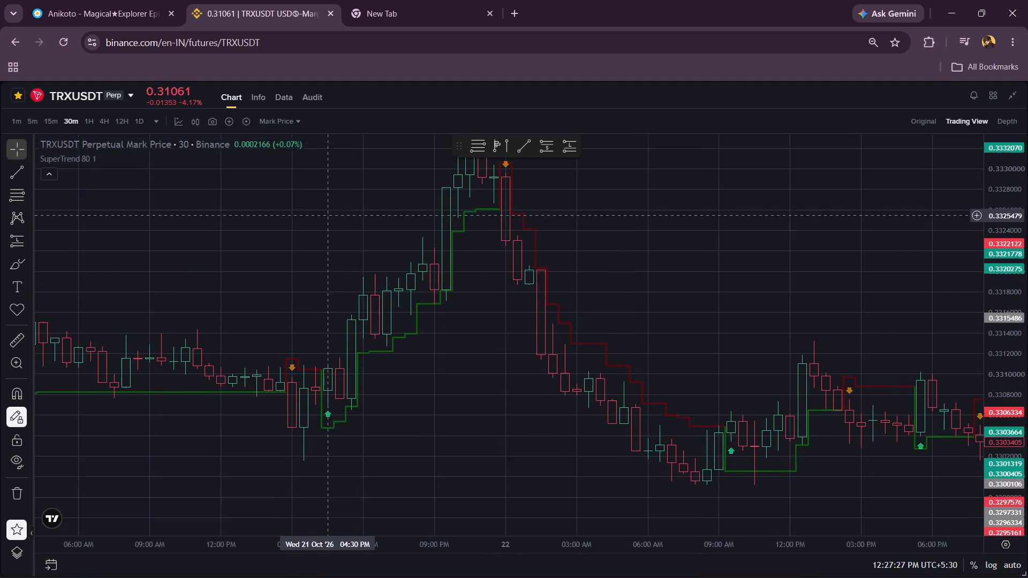
{"action": "left_click_drag", "start_coordinate": [334, 222], "coordinate": [361, 251]}
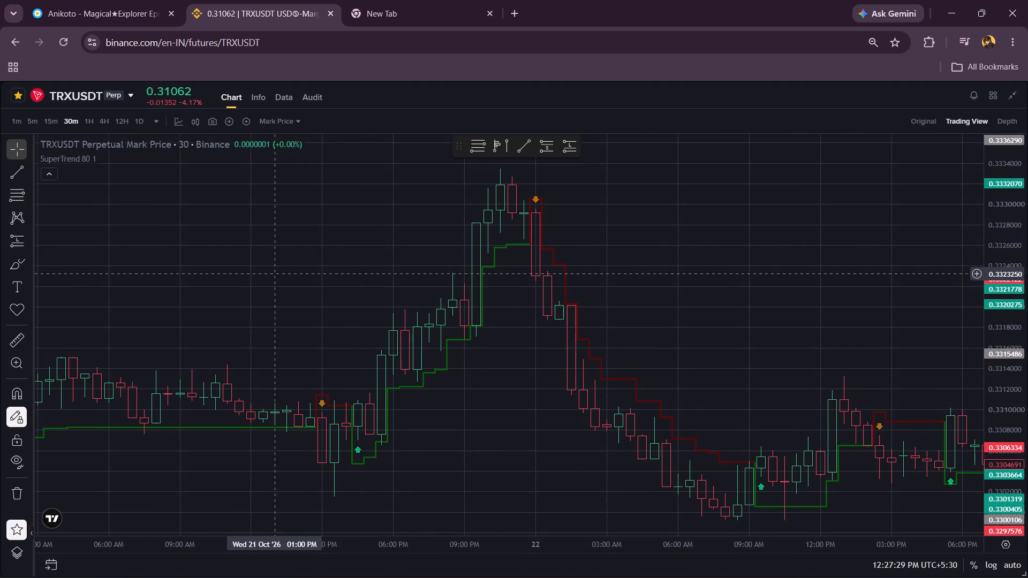
{"action": "scroll", "coordinate": [235, 253], "scroll_direction": "right", "scroll_amount": 1}
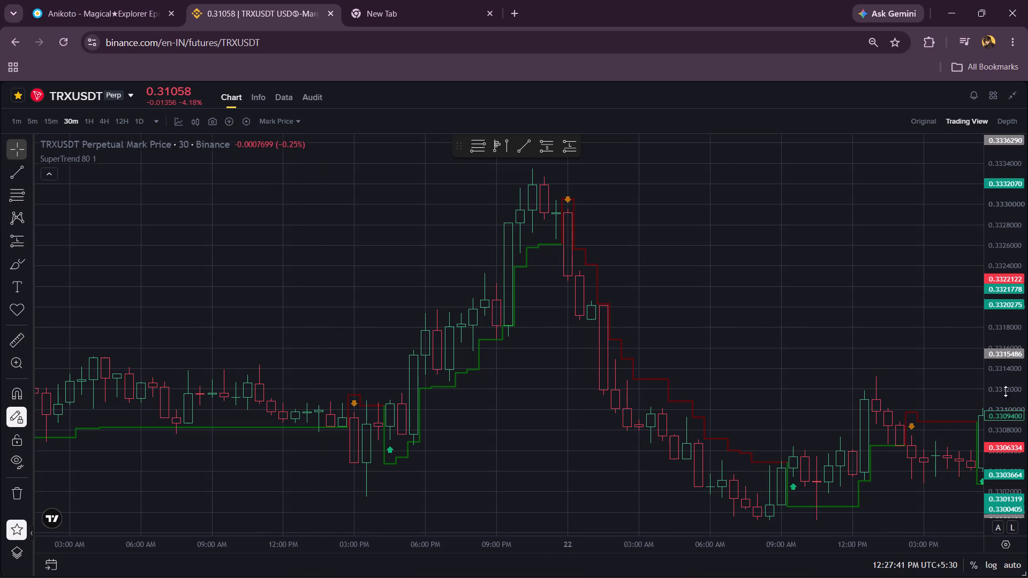
Place a long position at the 01:00 PM candle on 21 October, with entry at about 0.33098.
{"action": "scroll", "coordinate": [1021, 382], "scroll_direction": "up", "scroll_amount": 6}
{"action": "scroll", "coordinate": [702, 381], "scroll_direction": "right", "scroll_amount": 5}
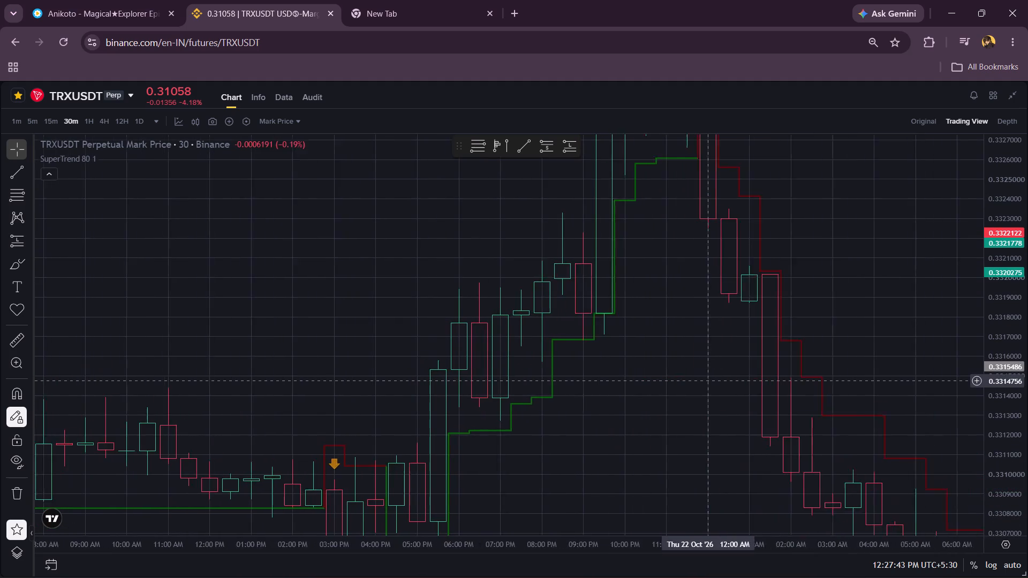
{"action": "scroll", "coordinate": [702, 381], "scroll_direction": "right", "scroll_amount": 2}
{"action": "left_click_drag", "start_coordinate": [404, 353], "coordinate": [451, 209]}
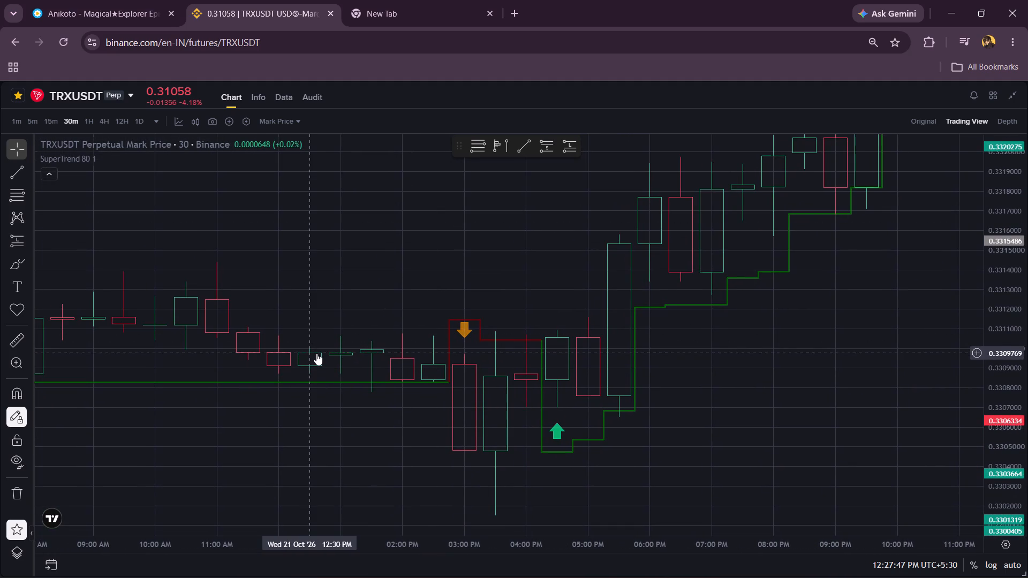
{"action": "left_click", "coordinate": [565, 145]}
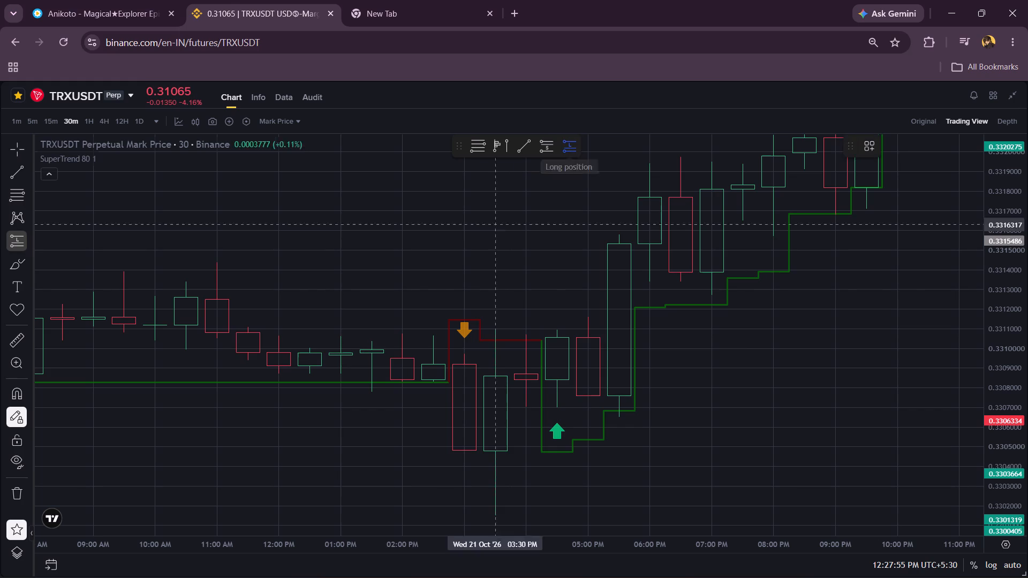
{"action": "left_click", "coordinate": [349, 353]}
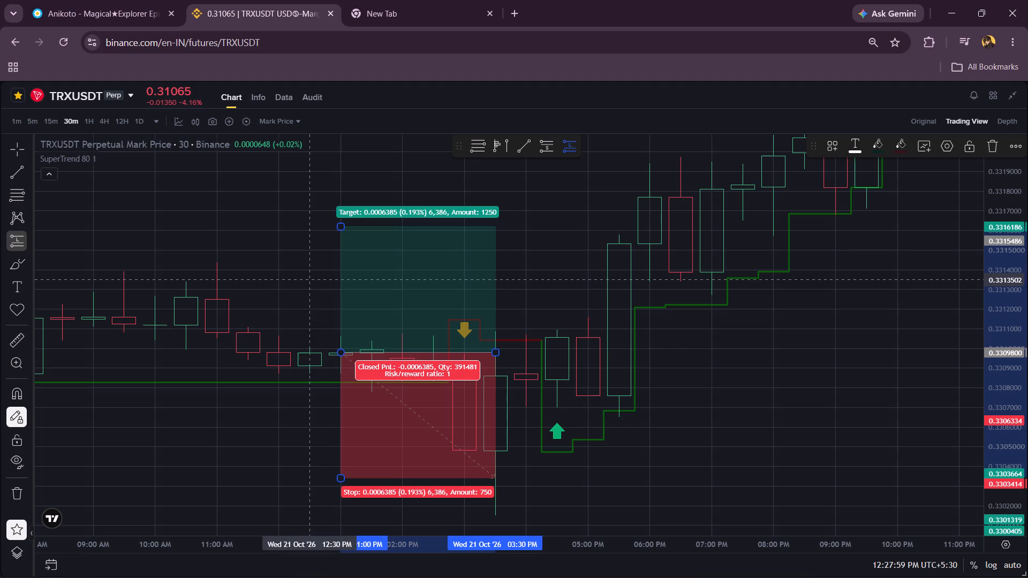
{"action": "right_click", "coordinate": [299, 280]}
Tune the 21 October long position's stop level, trying about 0.33048 and settling on about 0.33082, roughly 0.048% below entry.
{"action": "left_click_drag", "start_coordinate": [340, 481], "coordinate": [371, 385]}
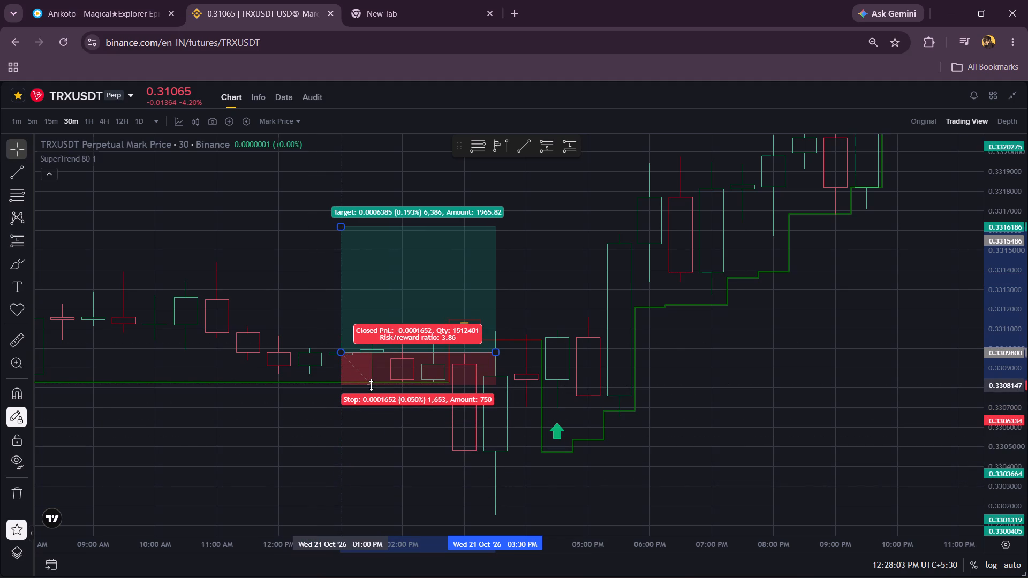
{"action": "left_click_drag", "start_coordinate": [371, 385], "coordinate": [381, 383]}
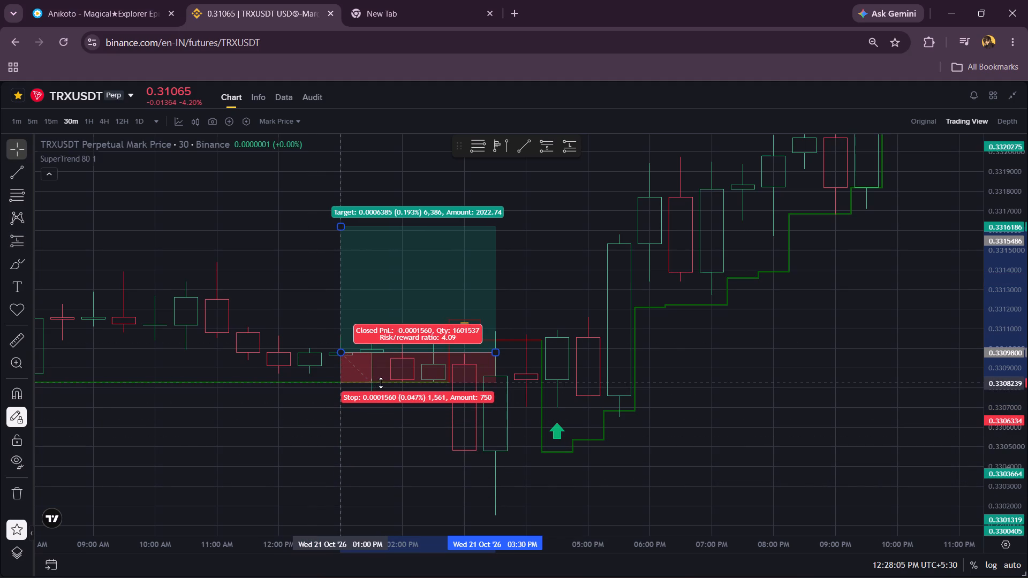
{"action": "left_click_drag", "start_coordinate": [381, 383], "coordinate": [381, 383]}
{"action": "left_click", "coordinate": [532, 274]}
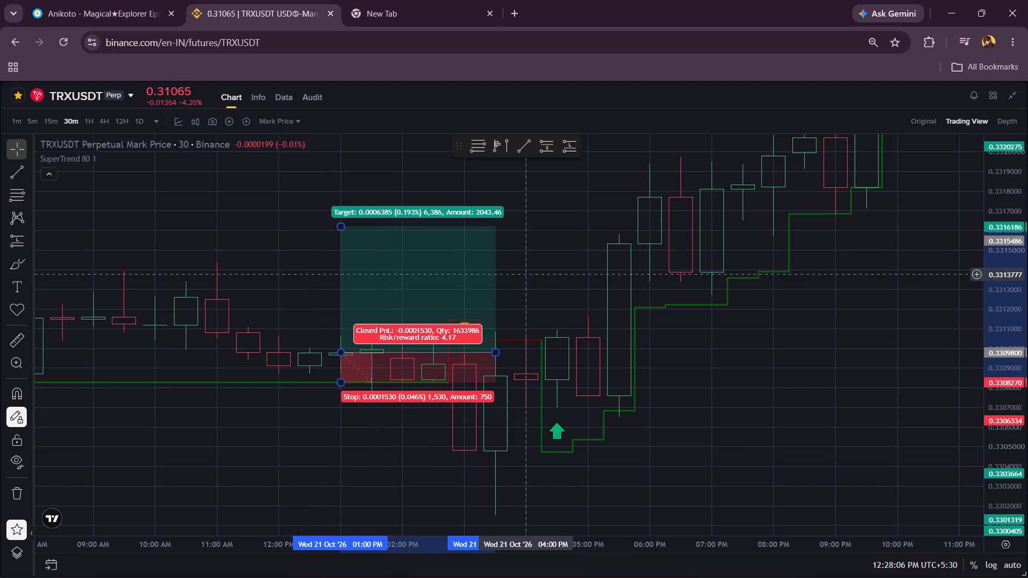
{"action": "left_click_drag", "start_coordinate": [343, 385], "coordinate": [407, 451]}
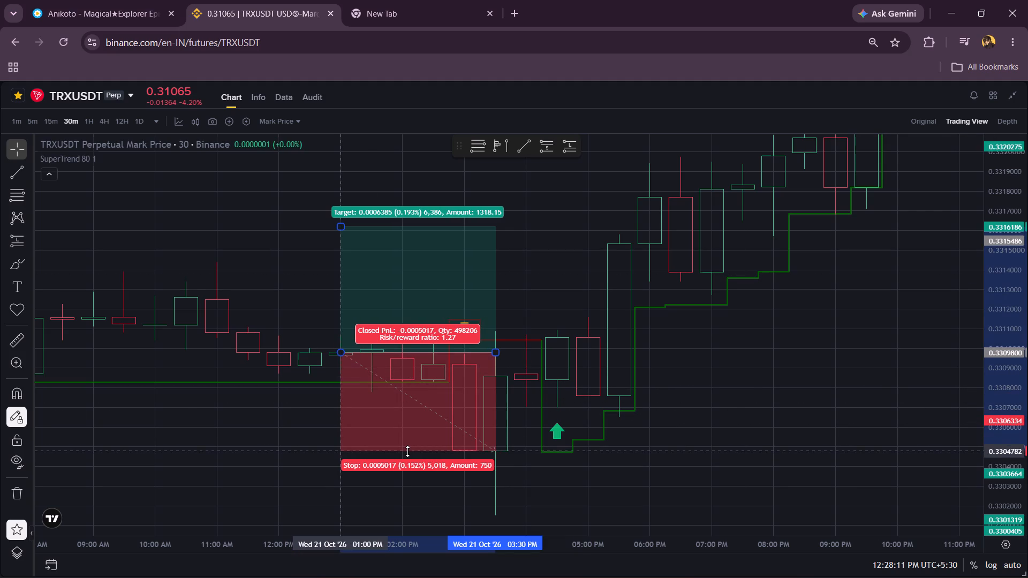
{"action": "left_click_drag", "start_coordinate": [407, 451], "coordinate": [396, 452]}
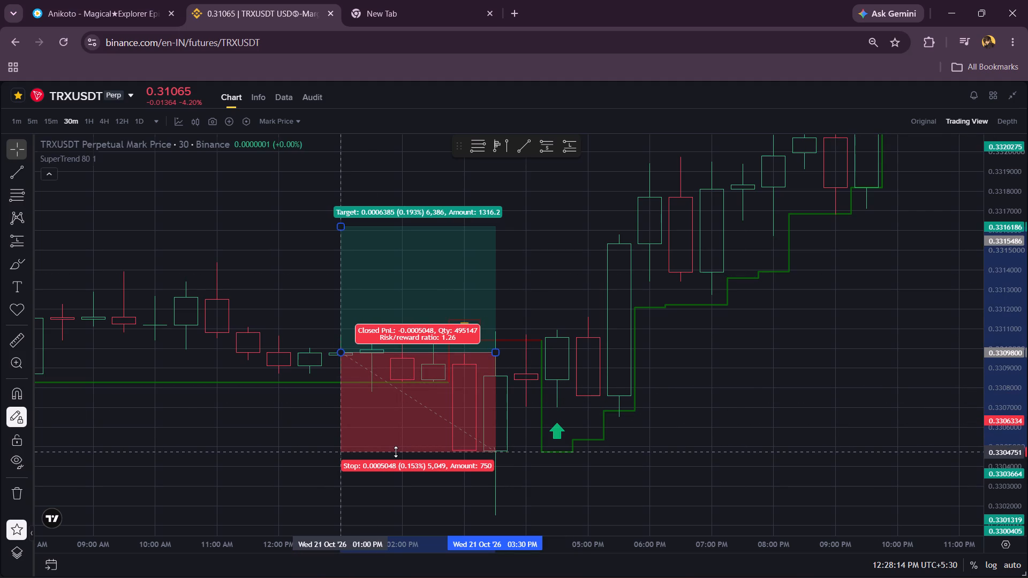
{"action": "left_click_drag", "start_coordinate": [396, 452], "coordinate": [375, 407]}
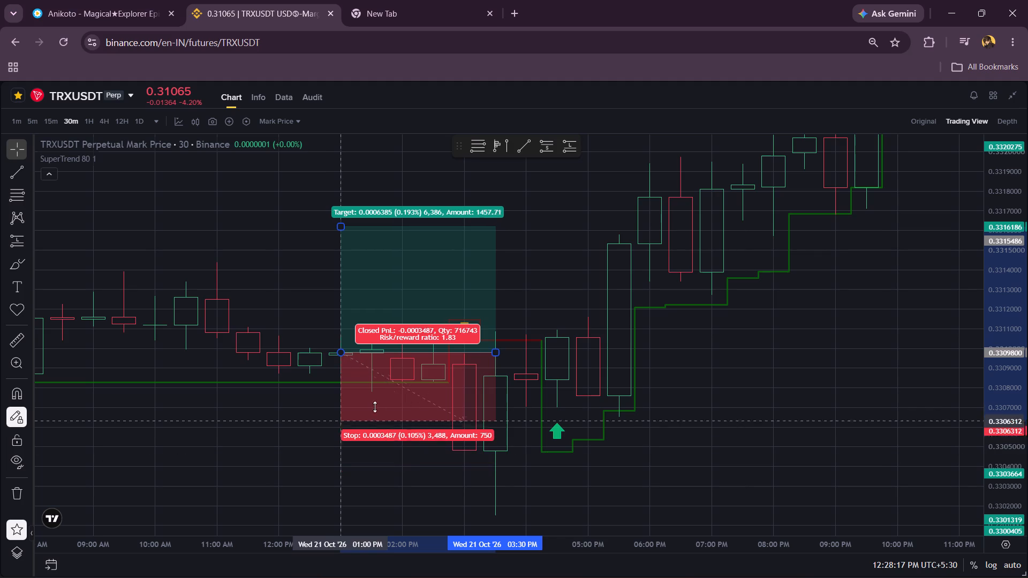
{"action": "left_click_drag", "start_coordinate": [375, 407], "coordinate": [356, 380]}
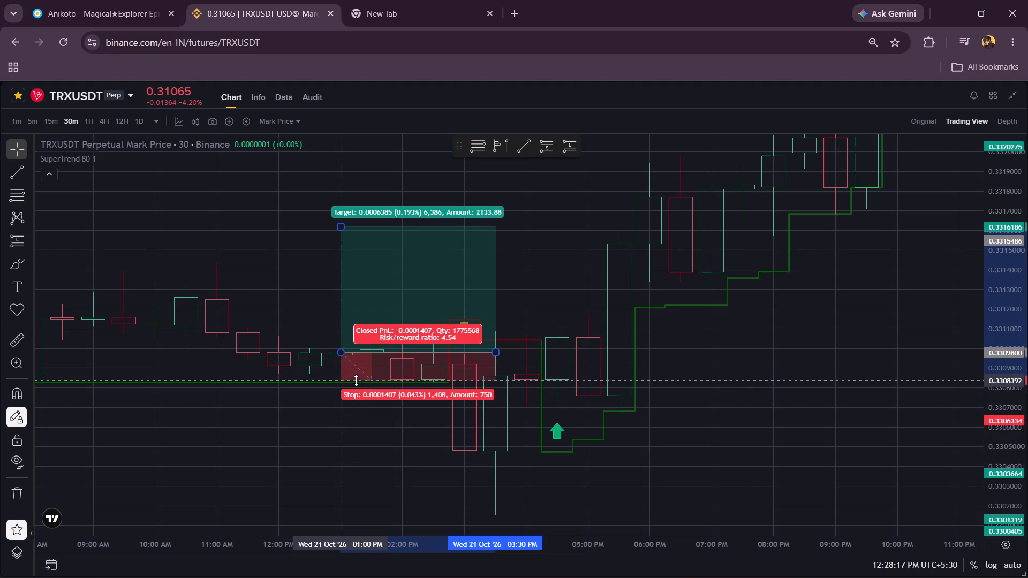
{"action": "left_click_drag", "start_coordinate": [356, 380], "coordinate": [361, 384]}
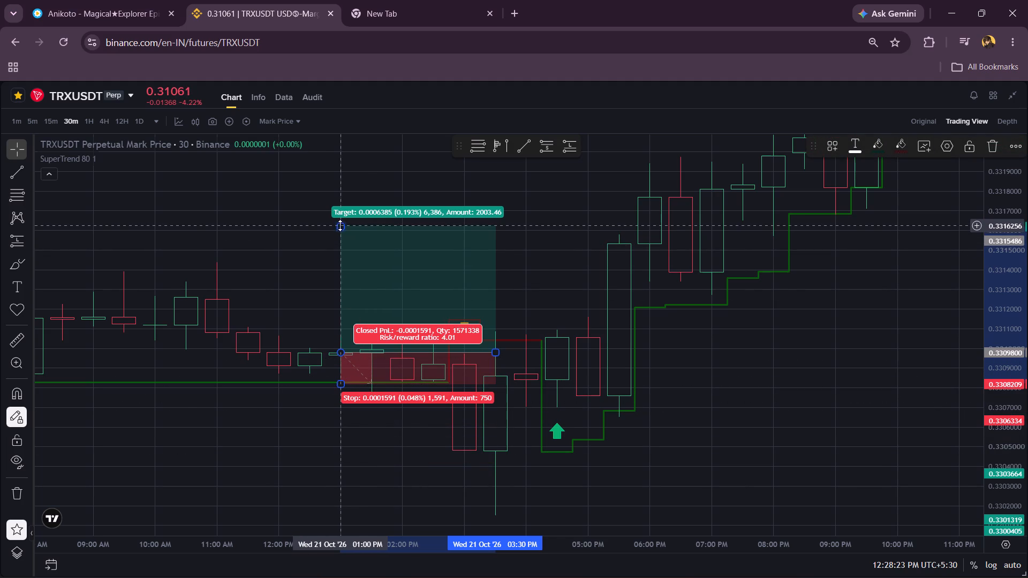
Tune the 21 October long position's target level, trying values down to about 0.33128 and settling on about 0.33163.
{"action": "left_click_drag", "start_coordinate": [340, 227], "coordinate": [372, 275]}
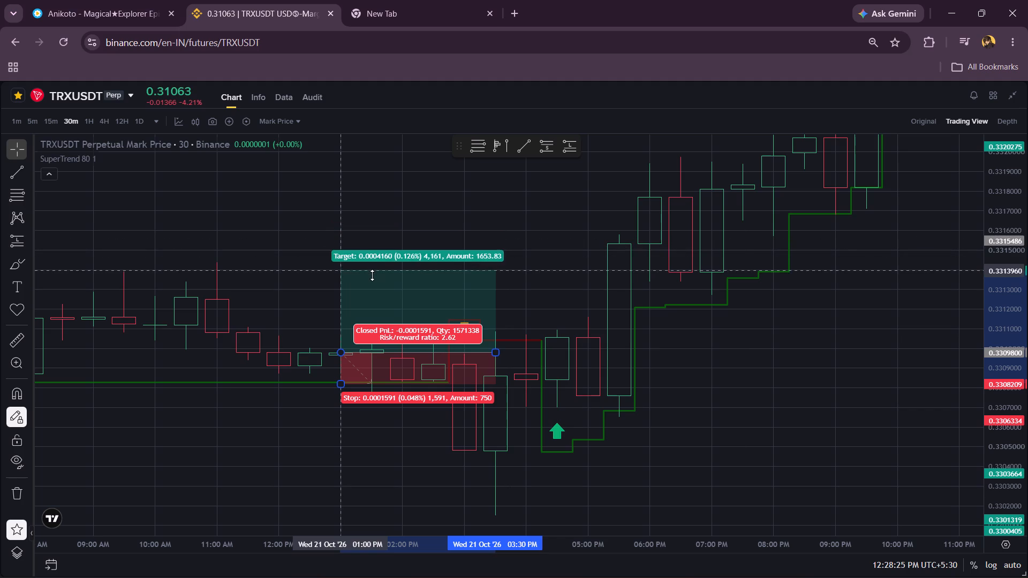
{"action": "left_click_drag", "start_coordinate": [372, 275], "coordinate": [382, 293]}
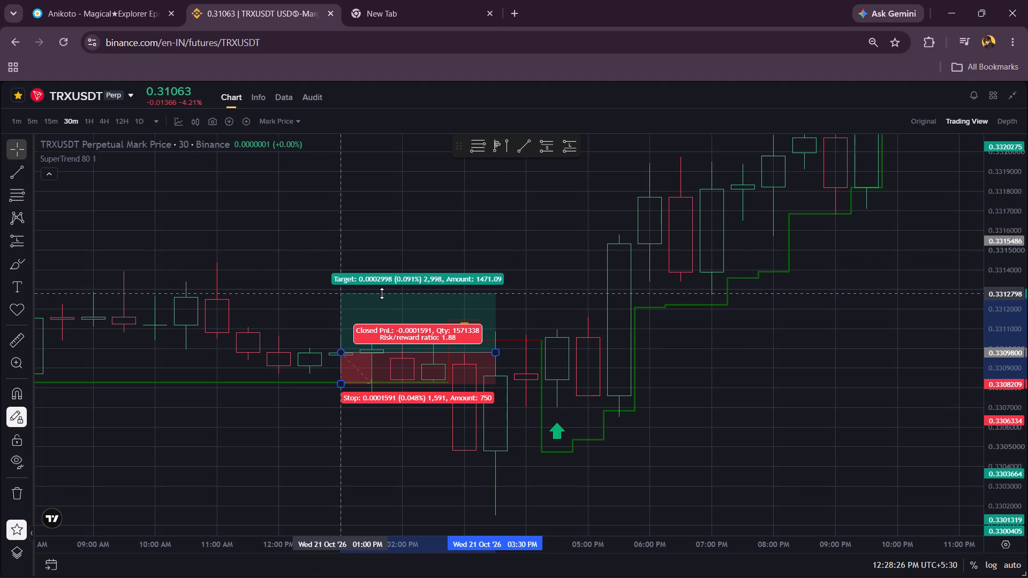
{"action": "left_click_drag", "start_coordinate": [382, 293], "coordinate": [363, 279]}
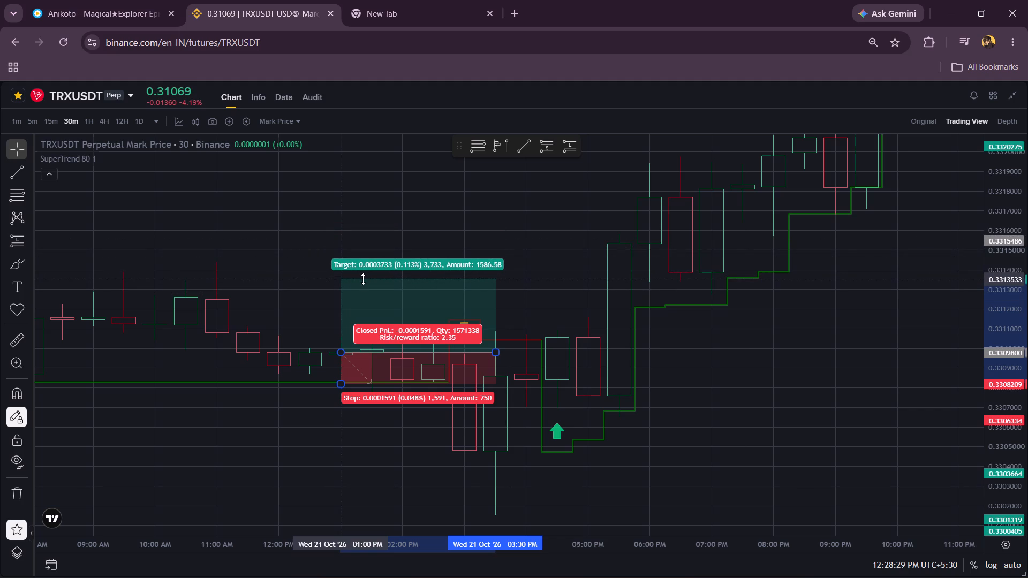
{"action": "left_click_drag", "start_coordinate": [363, 279], "coordinate": [385, 248]}
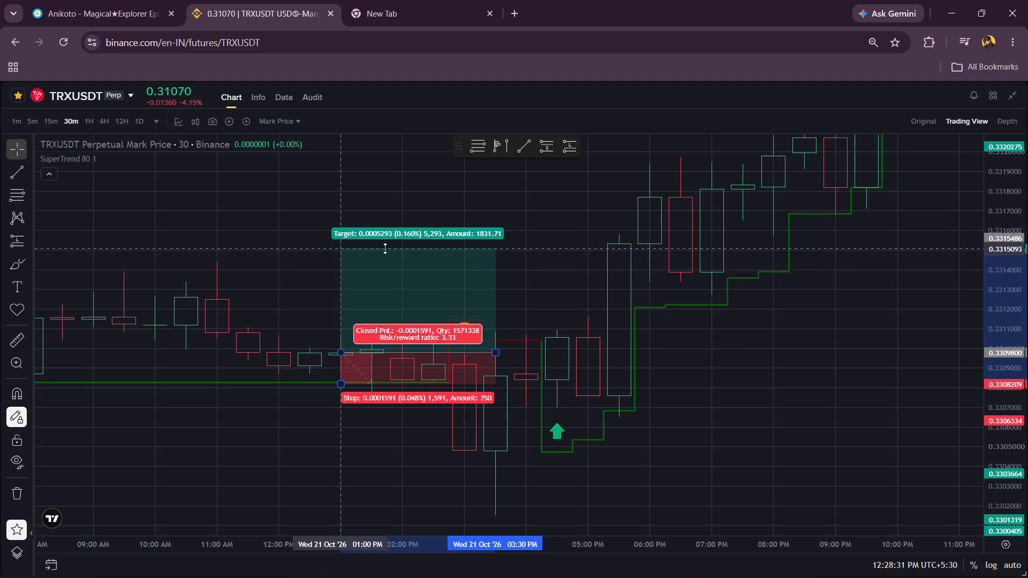
{"action": "left_click_drag", "start_coordinate": [385, 248], "coordinate": [394, 242]}
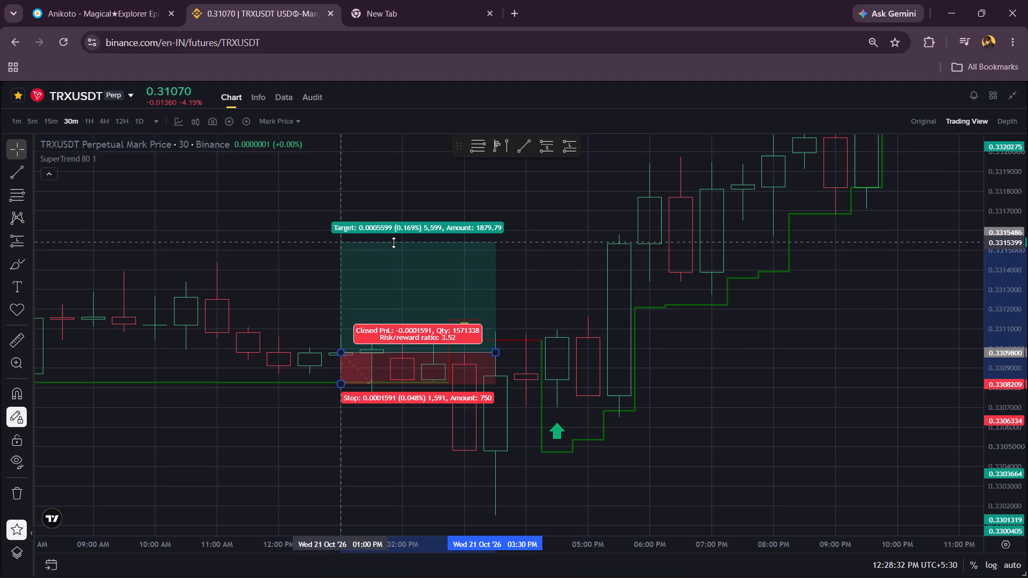
{"action": "left_click_drag", "start_coordinate": [394, 242], "coordinate": [370, 224]}
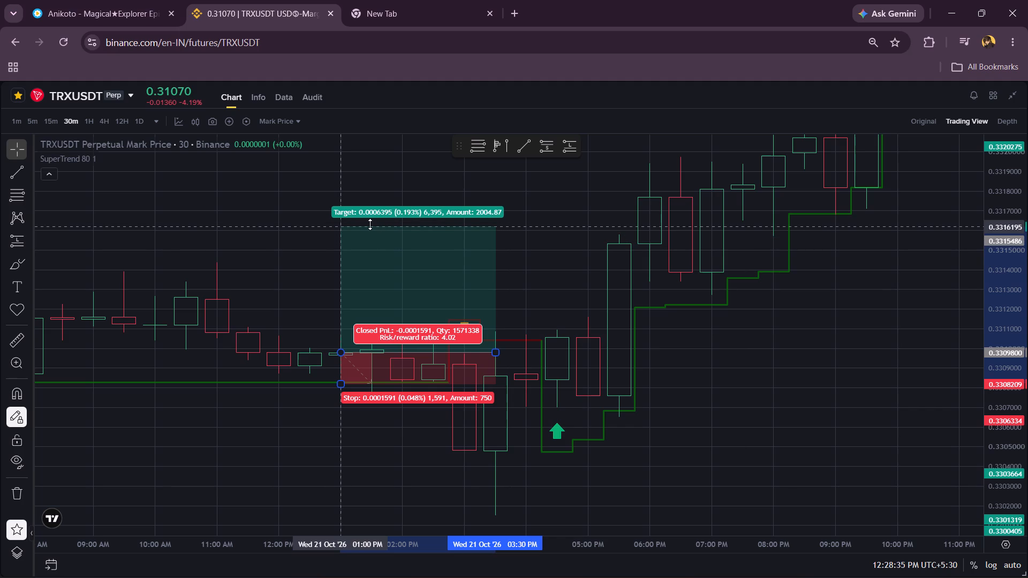
{"action": "left_click_drag", "start_coordinate": [370, 224], "coordinate": [369, 224]}
{"action": "left_click", "coordinate": [290, 265]}
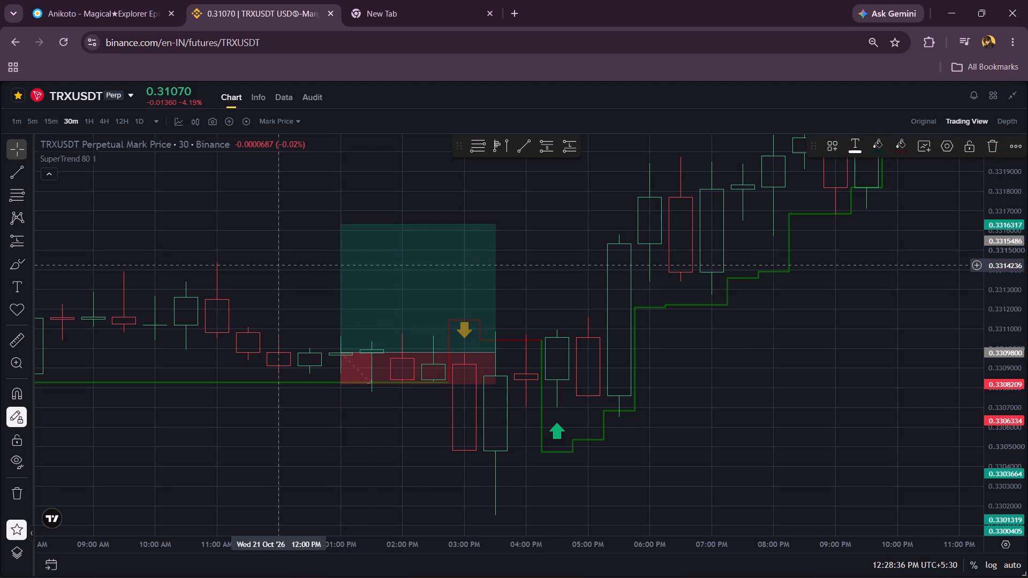
Examine the candles and SuperTrend signals back across 20 October and early 21 October for the next trade setup.
{"action": "scroll", "coordinate": [290, 265], "scroll_direction": "down", "scroll_amount": 5}
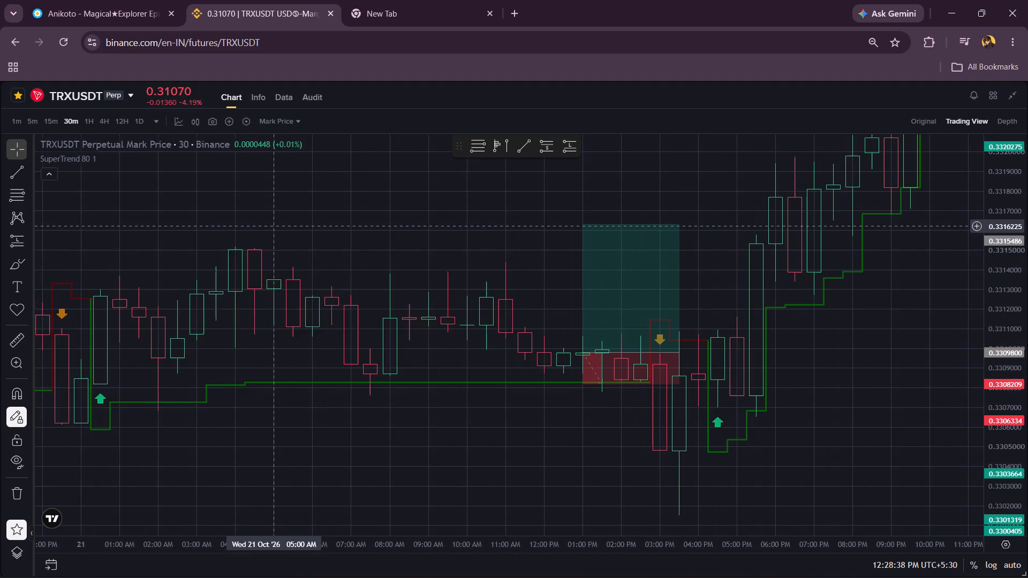
{"action": "scroll", "coordinate": [279, 226], "scroll_direction": "up", "scroll_amount": 1}
{"action": "scroll", "coordinate": [279, 226], "scroll_direction": "down", "scroll_amount": 2}
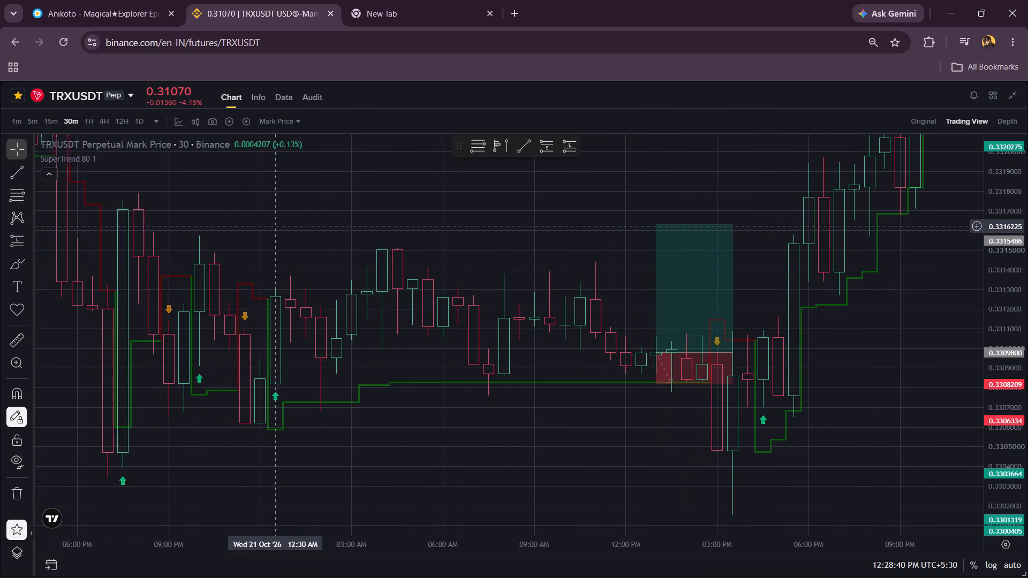
{"action": "scroll", "coordinate": [279, 226], "scroll_direction": "down", "scroll_amount": 1}
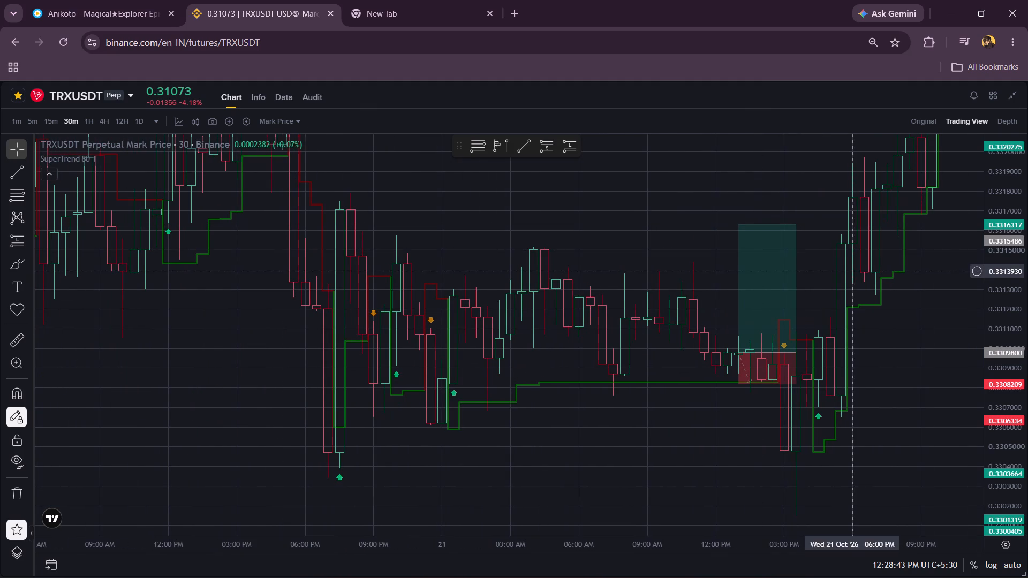
{"action": "scroll", "coordinate": [1001, 320], "scroll_direction": "down", "scroll_amount": 8}
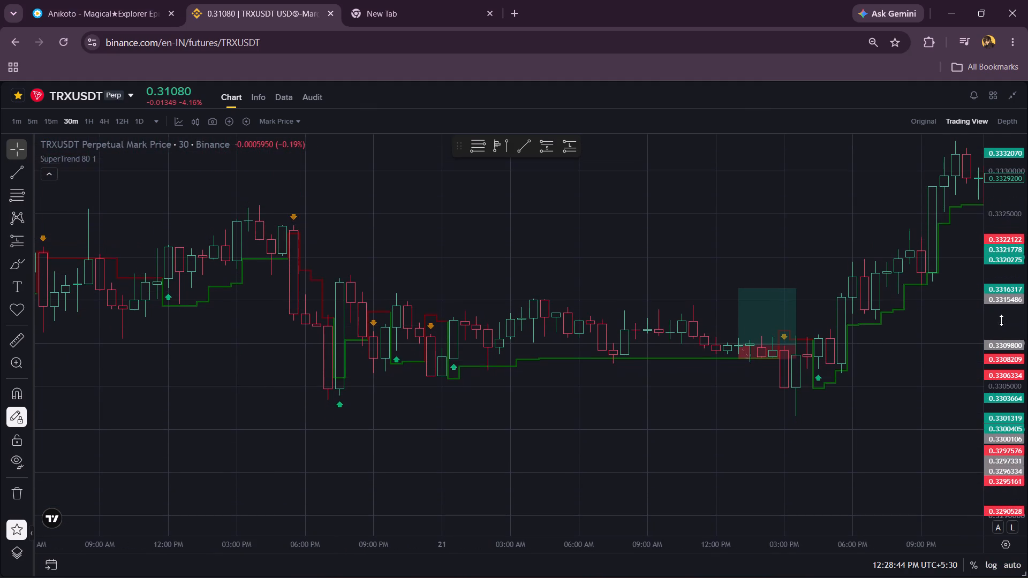
{"action": "scroll", "coordinate": [670, 269], "scroll_direction": "right", "scroll_amount": 6}
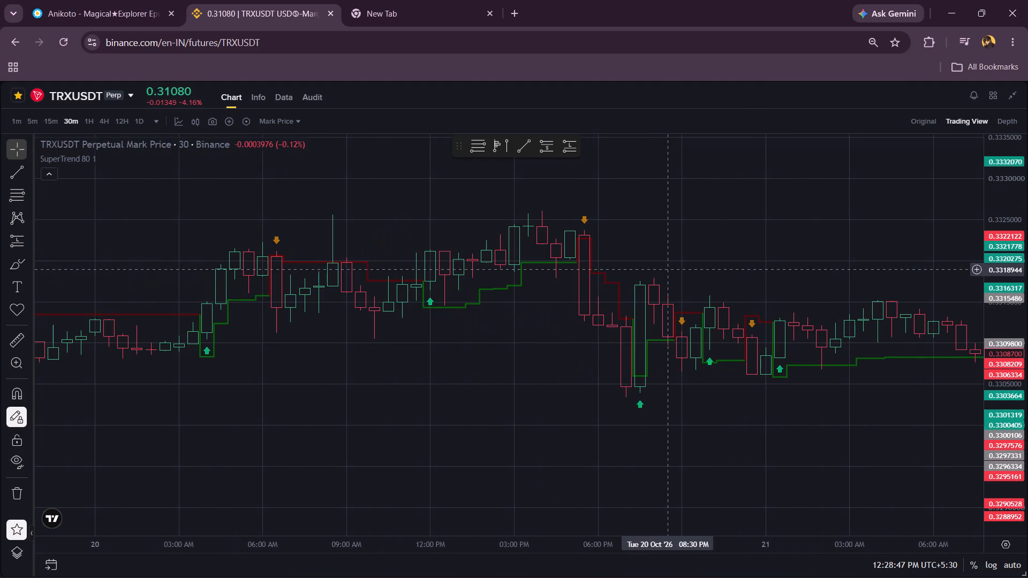
{"action": "scroll", "coordinate": [670, 269], "scroll_direction": "up", "scroll_amount": 2}
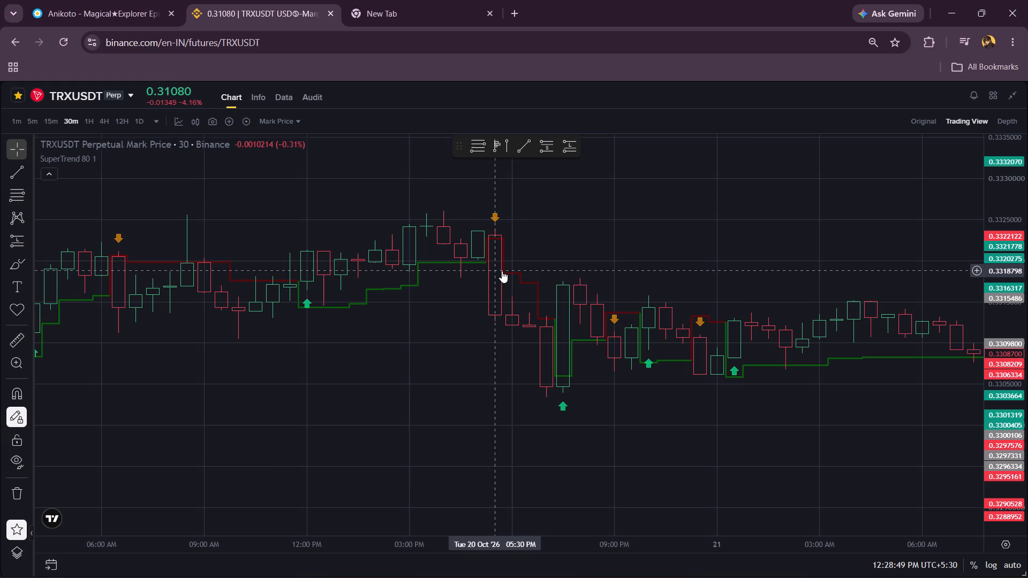
Place a short position at the 05:30 PM candle on 20 October, with entry about 0.33136 and stop about 0.33233.
{"action": "left_click", "coordinate": [545, 151]}
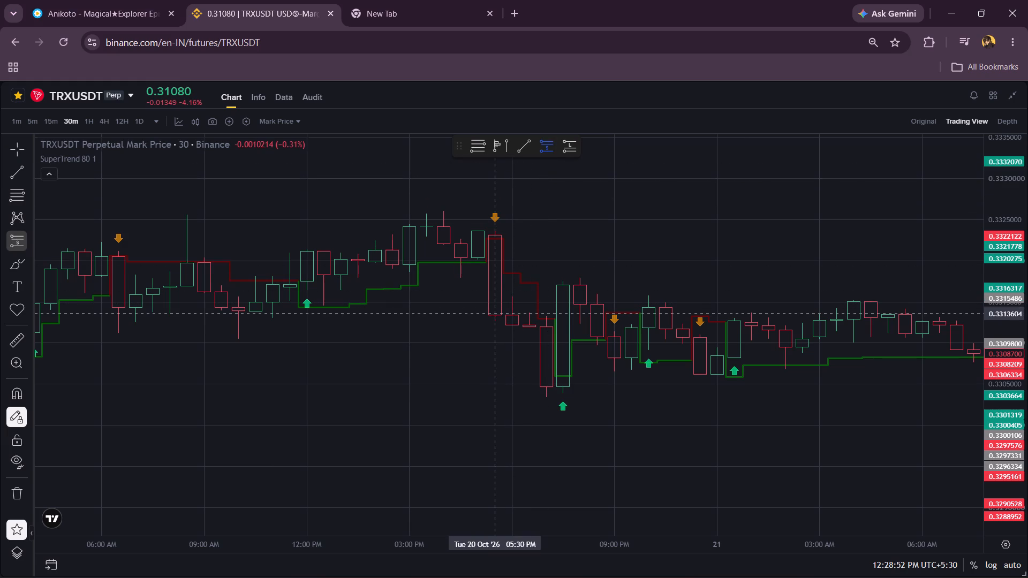
{"action": "left_click", "coordinate": [495, 314]}
{"action": "right_click", "coordinate": [634, 206]}
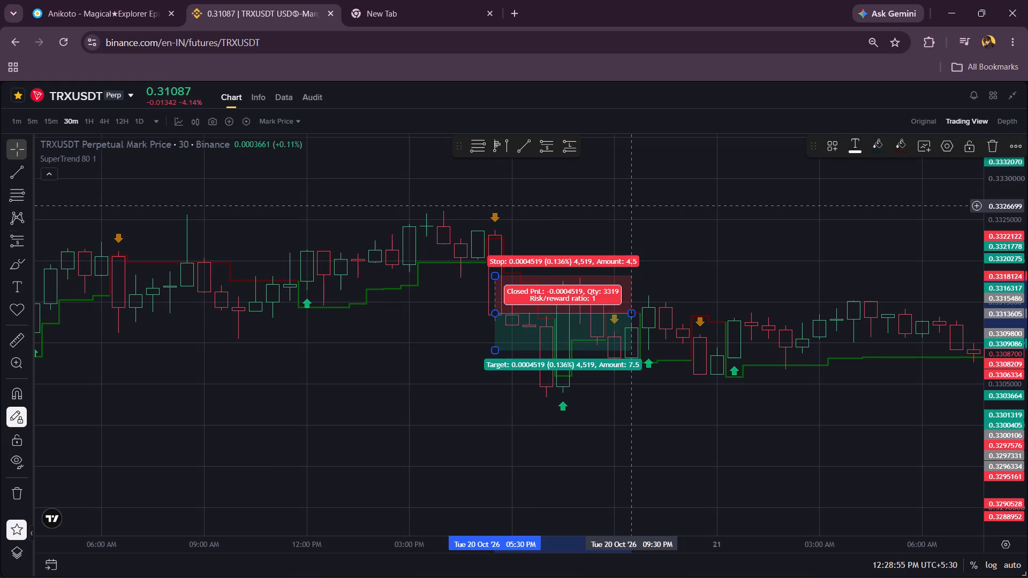
{"action": "left_click_drag", "start_coordinate": [496, 274], "coordinate": [512, 237]}
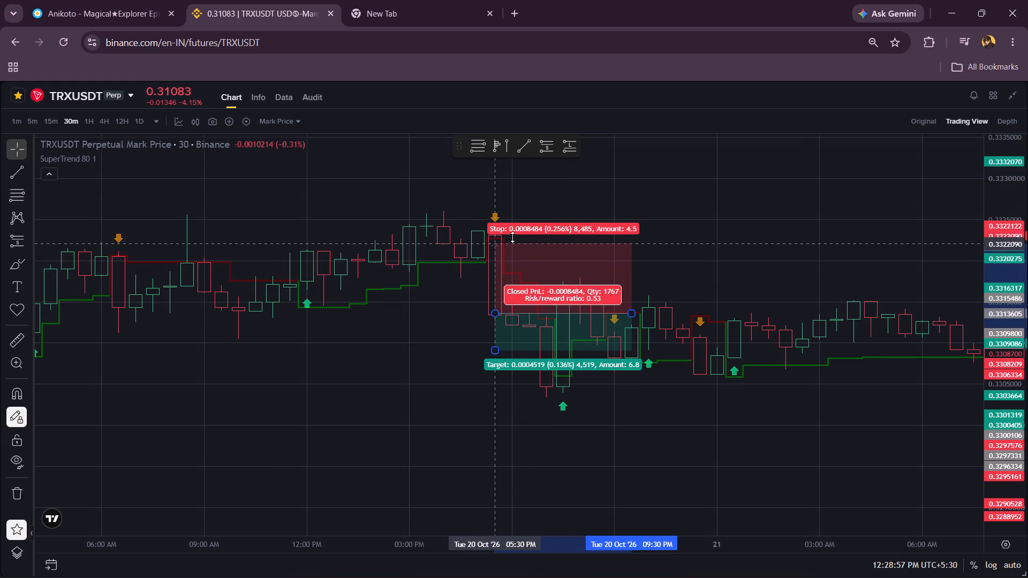
{"action": "left_click_drag", "start_coordinate": [512, 237], "coordinate": [508, 234]}
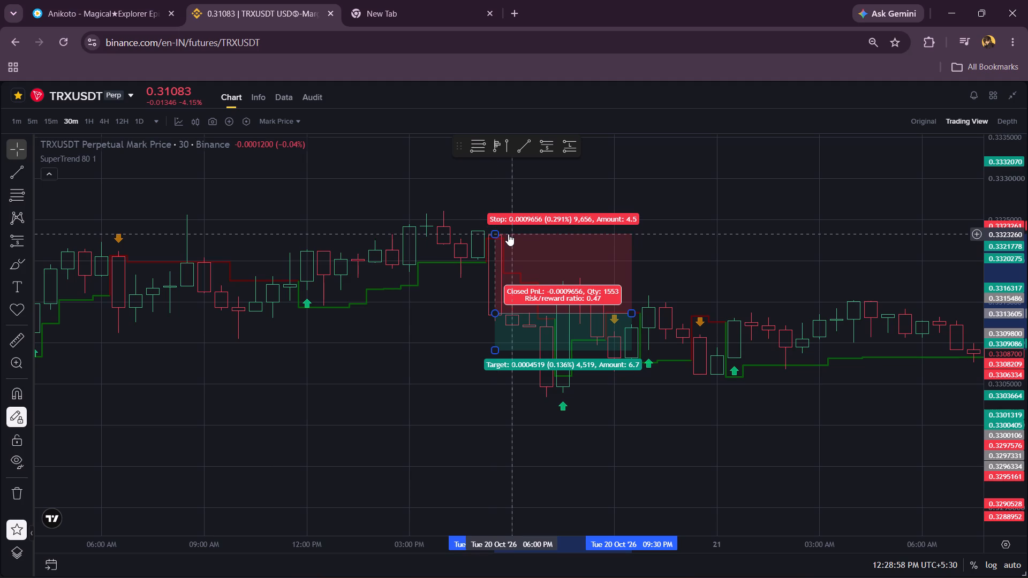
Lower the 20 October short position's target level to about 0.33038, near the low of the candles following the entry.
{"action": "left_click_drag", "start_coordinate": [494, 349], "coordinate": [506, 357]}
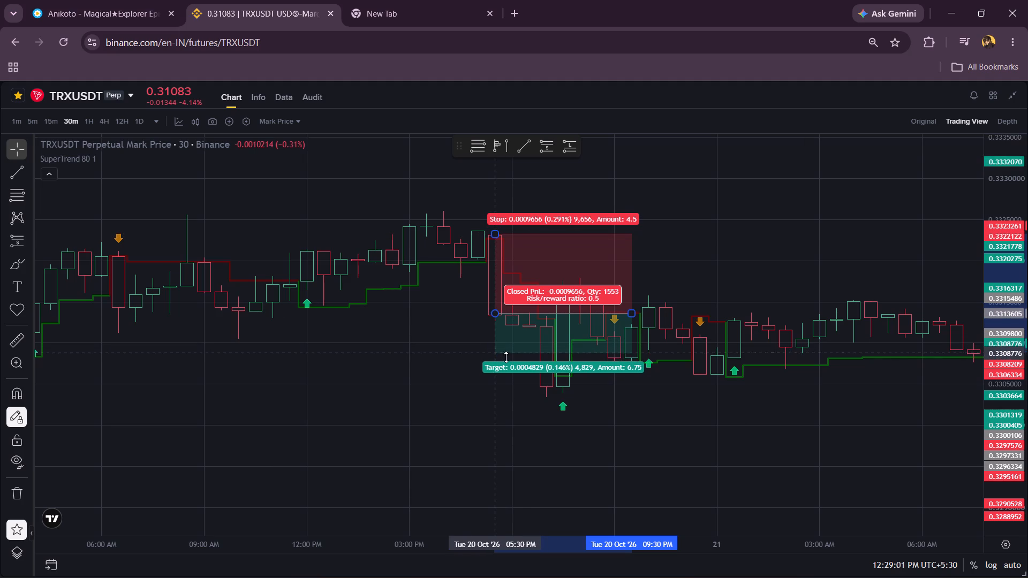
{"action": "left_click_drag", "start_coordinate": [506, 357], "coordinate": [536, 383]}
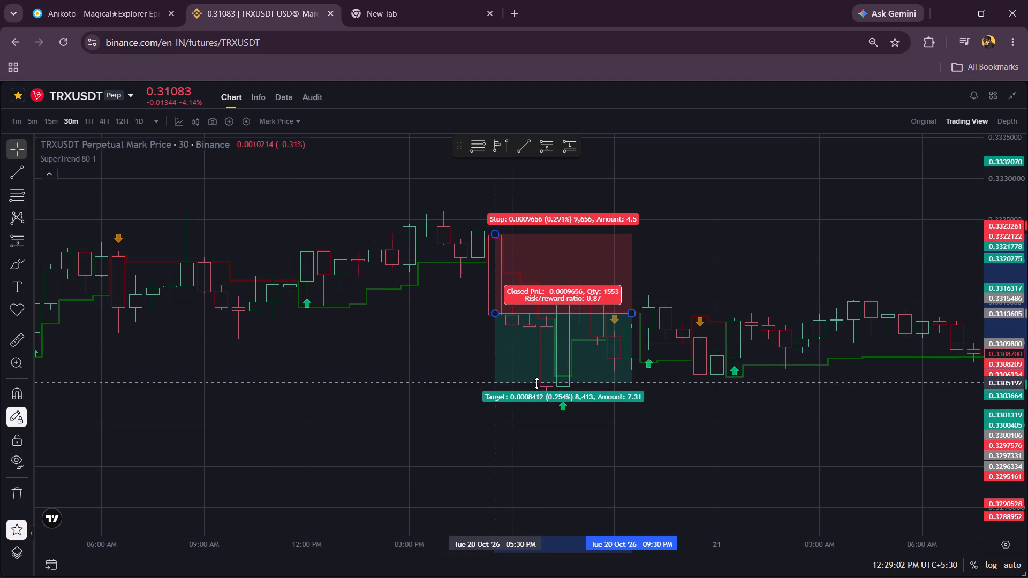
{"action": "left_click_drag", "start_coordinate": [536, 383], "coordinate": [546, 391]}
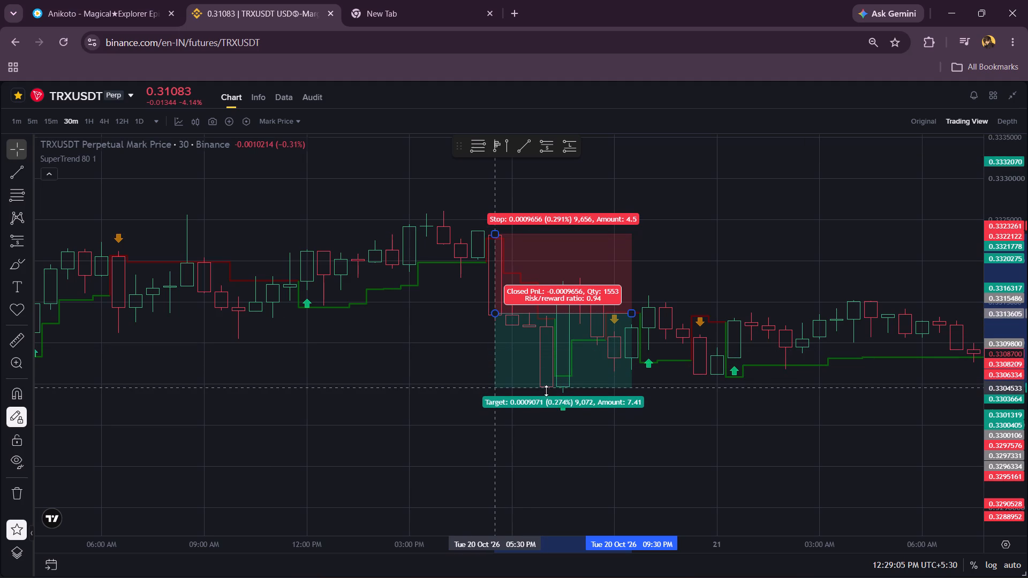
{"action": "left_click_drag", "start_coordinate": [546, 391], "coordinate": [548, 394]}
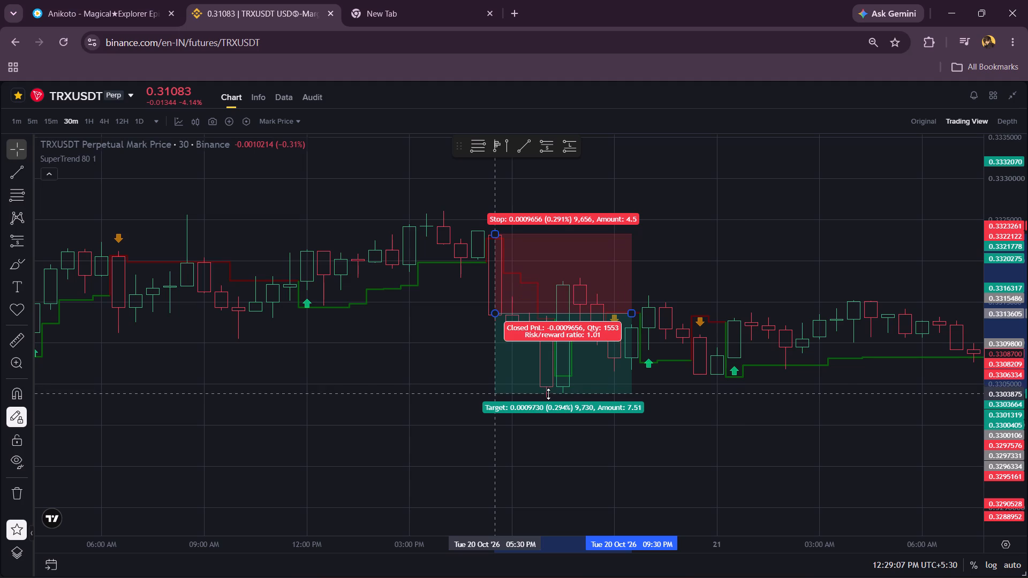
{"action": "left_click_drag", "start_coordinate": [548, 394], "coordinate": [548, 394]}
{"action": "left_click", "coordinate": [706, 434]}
Lower the 20 October short position's target, trying about 0.33019 and settling on about 0.33024, for a risk/reward ratio of 1.16.
{"action": "scroll", "coordinate": [706, 434], "scroll_direction": "left", "scroll_amount": 3}
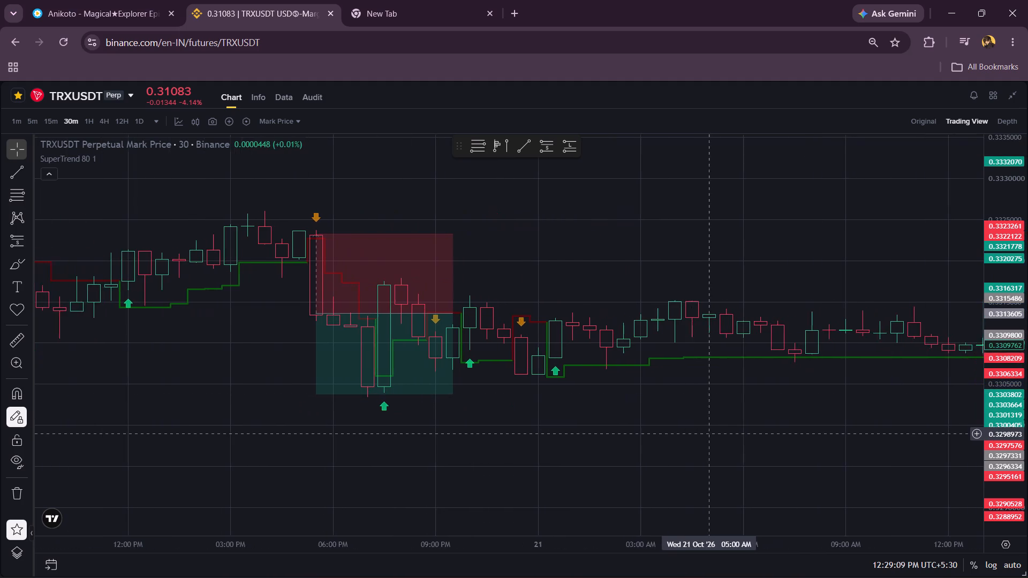
{"action": "scroll", "coordinate": [706, 434], "scroll_direction": "down", "scroll_amount": 5}
{"action": "scroll", "coordinate": [706, 434], "scroll_direction": "left", "scroll_amount": 2}
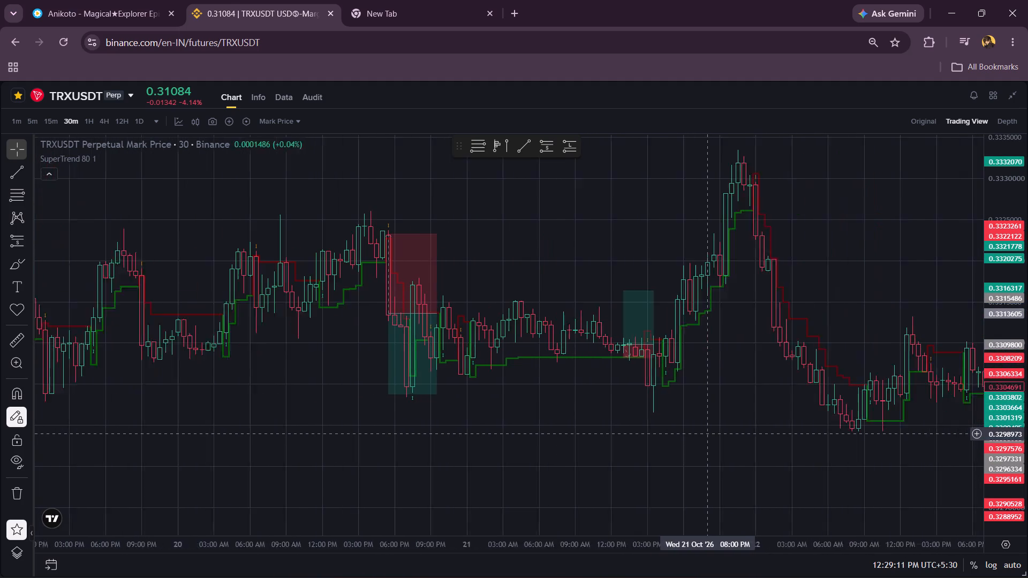
{"action": "scroll", "coordinate": [706, 434], "scroll_direction": "left", "scroll_amount": 1}
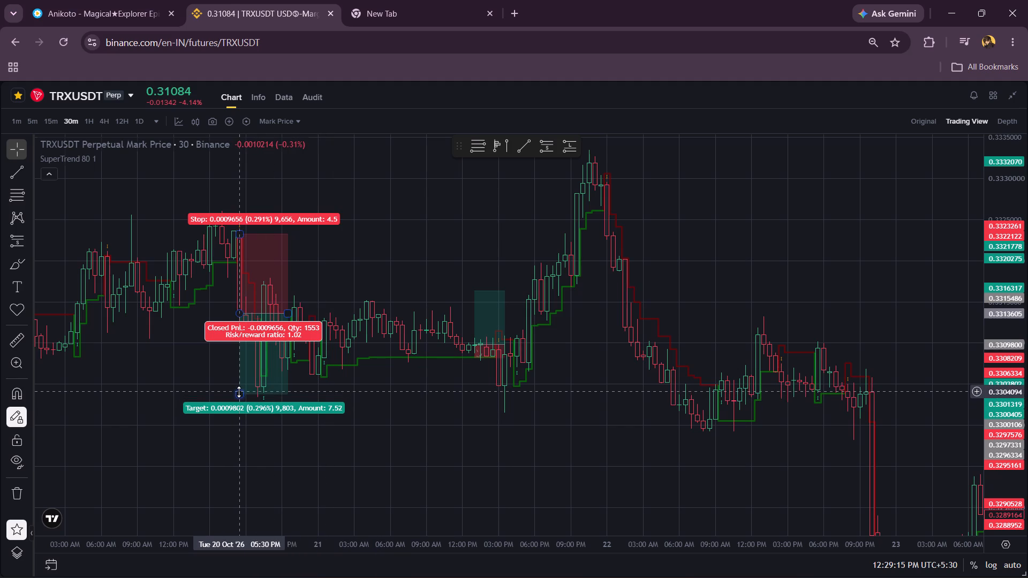
{"action": "left_click_drag", "start_coordinate": [239, 392], "coordinate": [271, 409]}
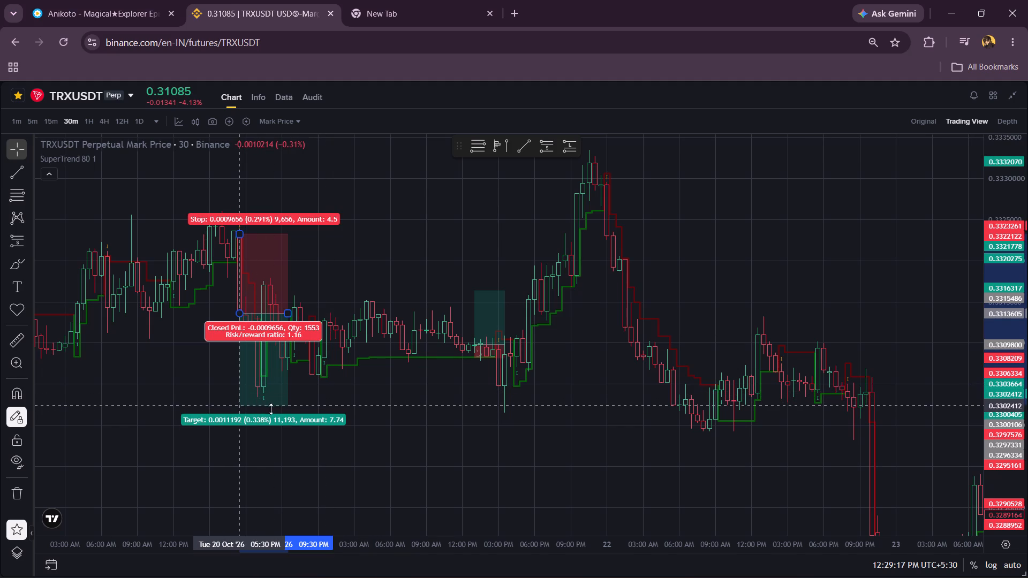
{"action": "left_click_drag", "start_coordinate": [271, 409], "coordinate": [282, 409]}
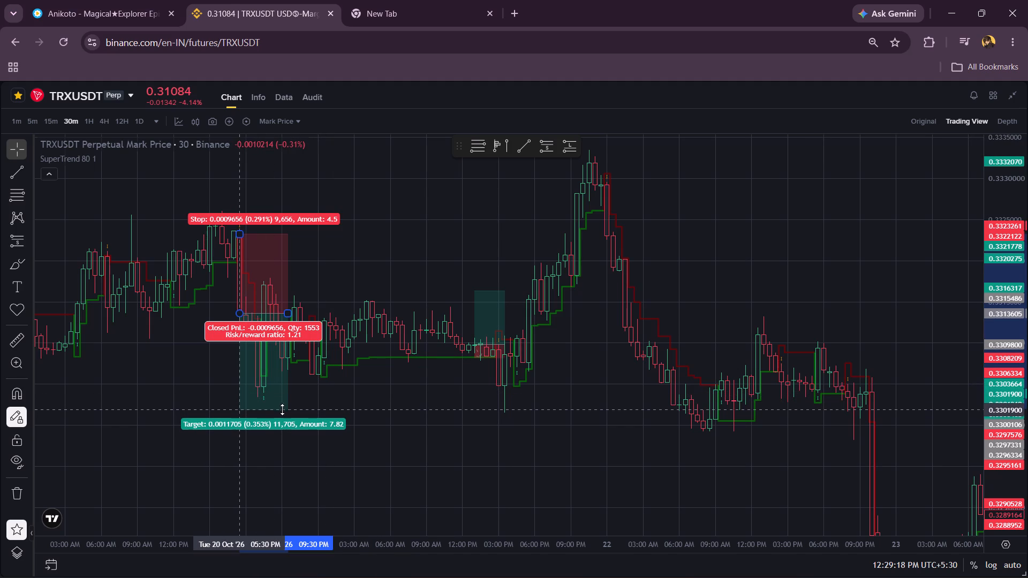
{"action": "left_click_drag", "start_coordinate": [282, 409], "coordinate": [285, 406]}
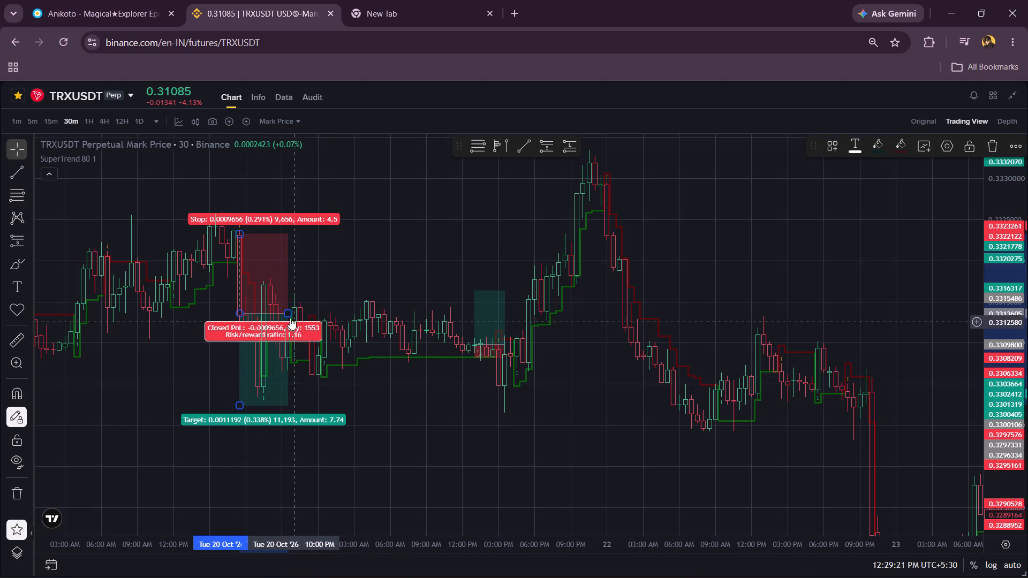
Extend the 20 October short position to 03:30 PM on 21 October and raise its stop to about 0.33244.
{"action": "left_click_drag", "start_coordinate": [287, 313], "coordinate": [462, 294]}
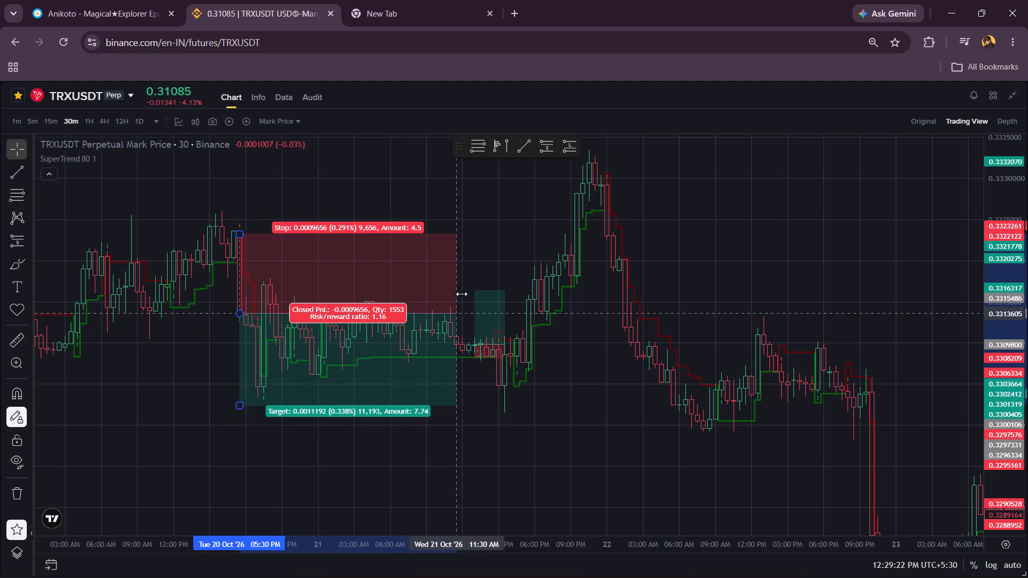
{"action": "left_click_drag", "start_coordinate": [462, 294], "coordinate": [507, 308]}
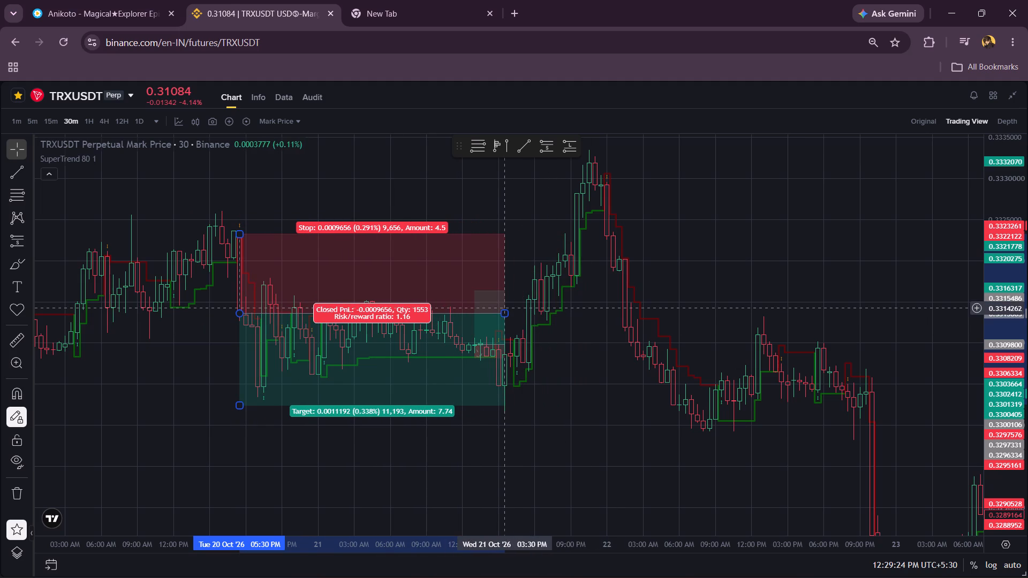
{"action": "left_click_drag", "start_coordinate": [239, 236], "coordinate": [243, 225]}
{"action": "left_click", "coordinate": [391, 150]}
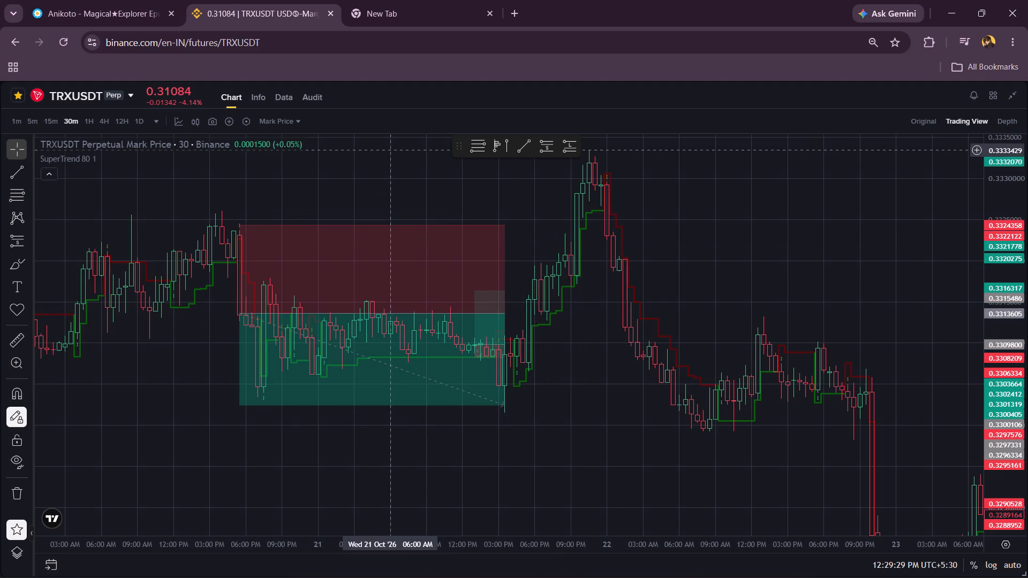
Examine the SuperTrend signals and candles of 19 October that precede the 20 October short position.
{"action": "scroll", "coordinate": [276, 428], "scroll_direction": "right", "scroll_amount": 1}
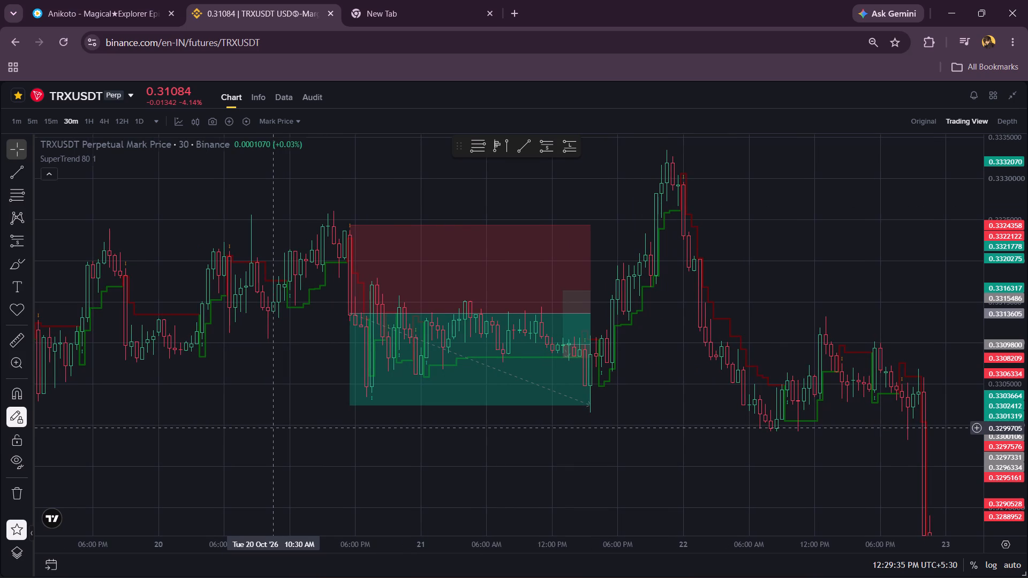
{"action": "scroll", "coordinate": [276, 428], "scroll_direction": "up", "scroll_amount": 3}
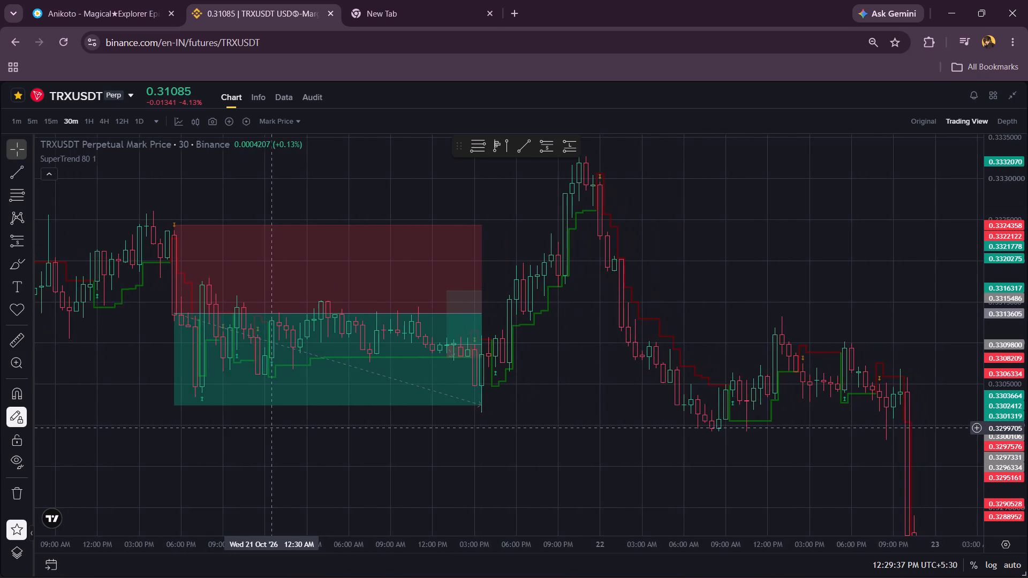
{"action": "scroll", "coordinate": [276, 428], "scroll_direction": "right", "scroll_amount": 3}
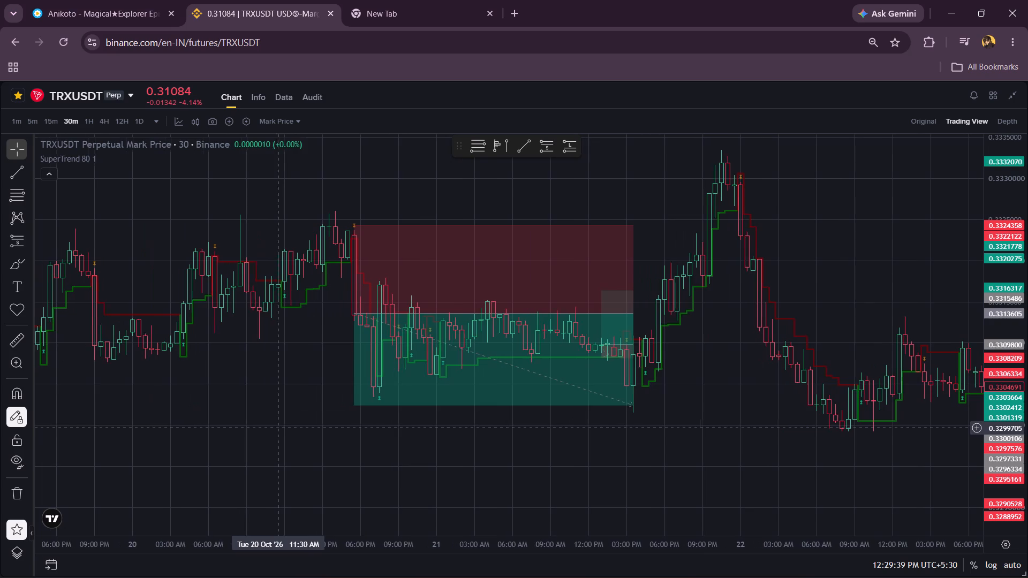
{"action": "scroll", "coordinate": [276, 428], "scroll_direction": "down", "scroll_amount": 3}
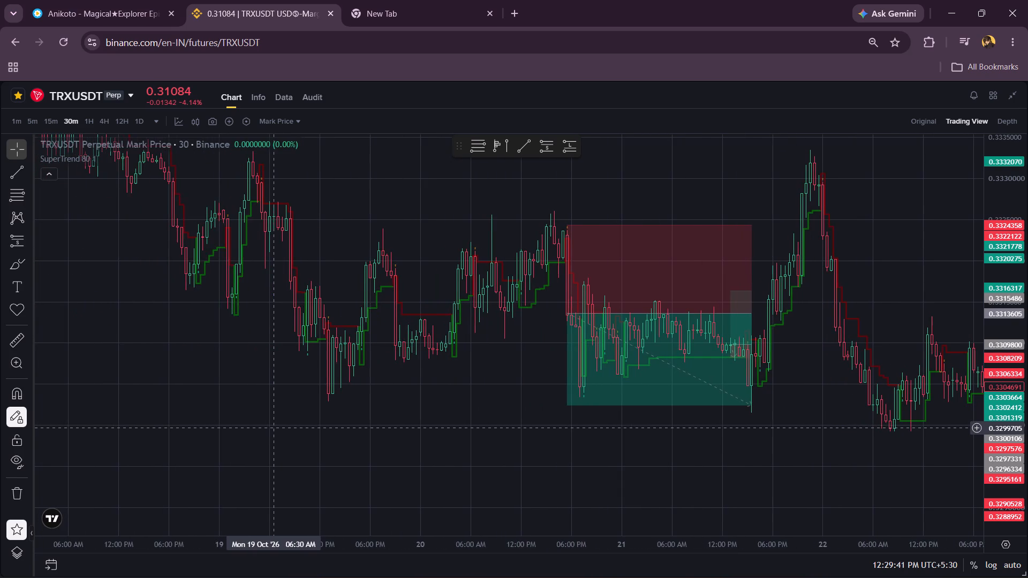
{"action": "scroll", "coordinate": [276, 428], "scroll_direction": "down", "scroll_amount": 1}
{"action": "scroll", "coordinate": [340, 384], "scroll_direction": "right", "scroll_amount": 4}
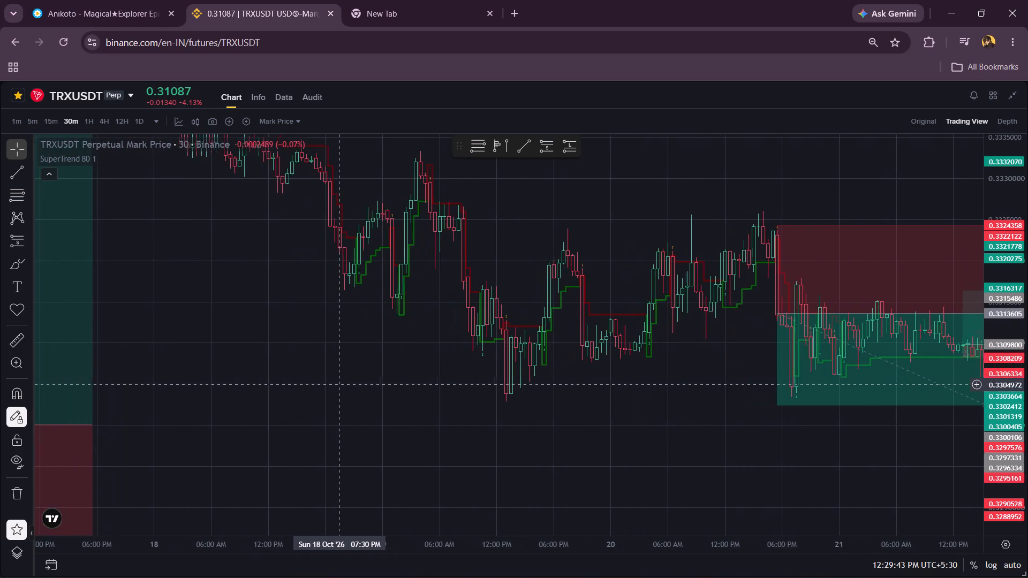
{"action": "scroll", "coordinate": [340, 384], "scroll_direction": "right", "scroll_amount": 3}
{"action": "scroll", "coordinate": [340, 384], "scroll_direction": "up", "scroll_amount": 2}
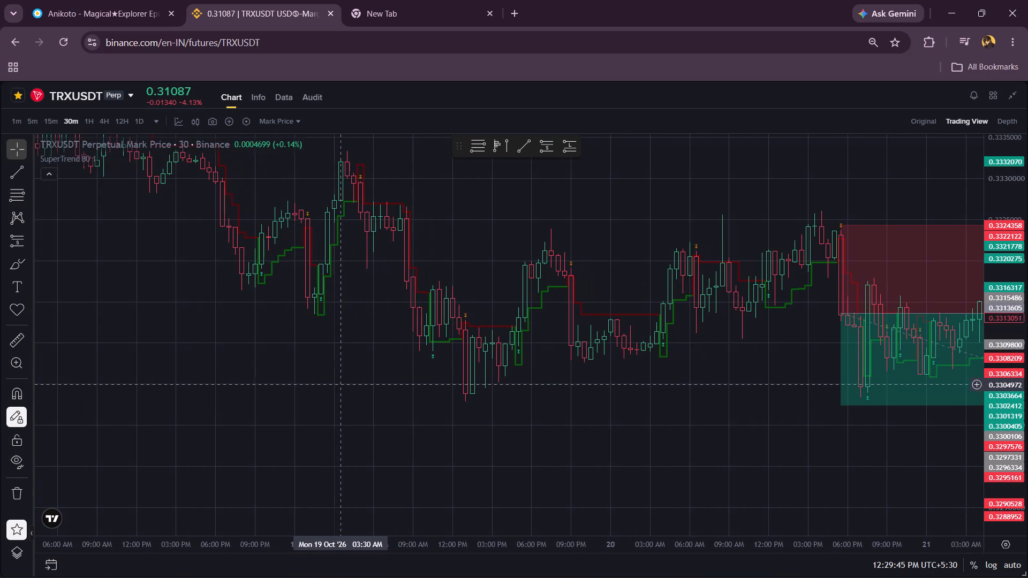
{"action": "scroll", "coordinate": [340, 384], "scroll_direction": "right", "scroll_amount": 2}
{"action": "scroll", "coordinate": [340, 384], "scroll_direction": "up", "scroll_amount": 4}
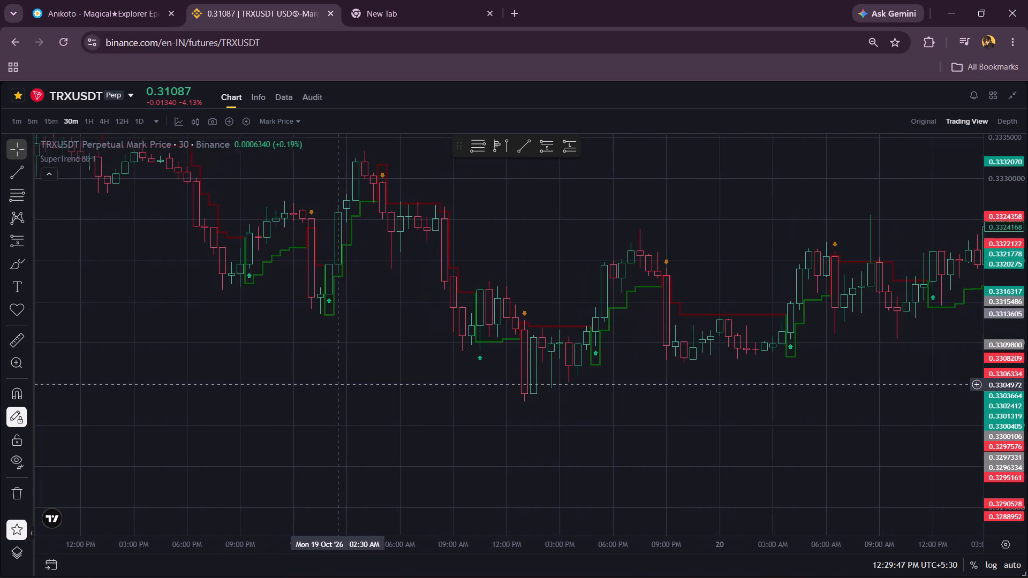
{"action": "scroll", "coordinate": [340, 384], "scroll_direction": "up", "scroll_amount": 2}
{"action": "scroll", "coordinate": [340, 384], "scroll_direction": "right", "scroll_amount": 5}
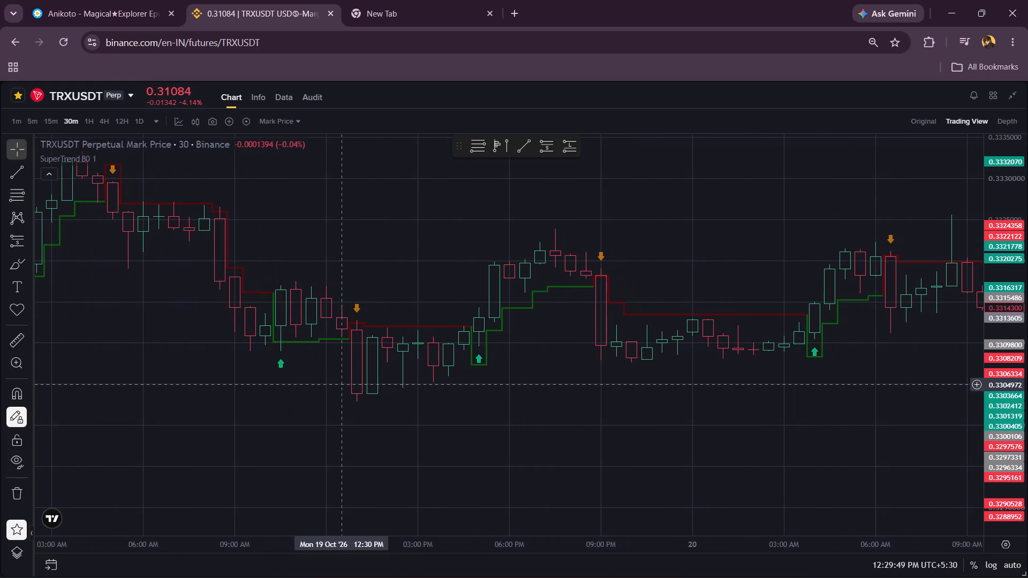
{"action": "scroll", "coordinate": [340, 384], "scroll_direction": "right", "scroll_amount": 3}
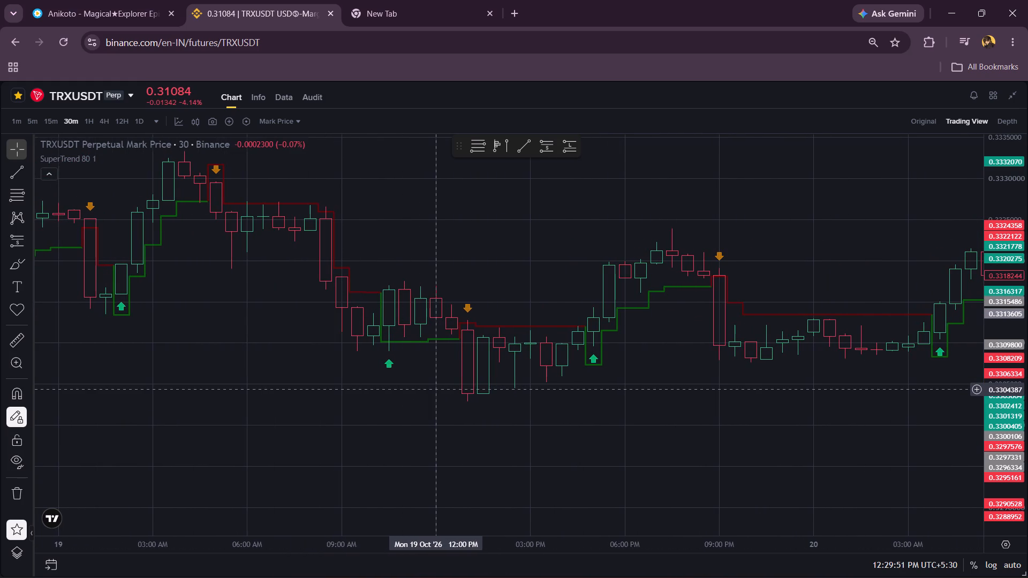
{"action": "left_click_drag", "start_coordinate": [430, 389], "coordinate": [300, 422]}
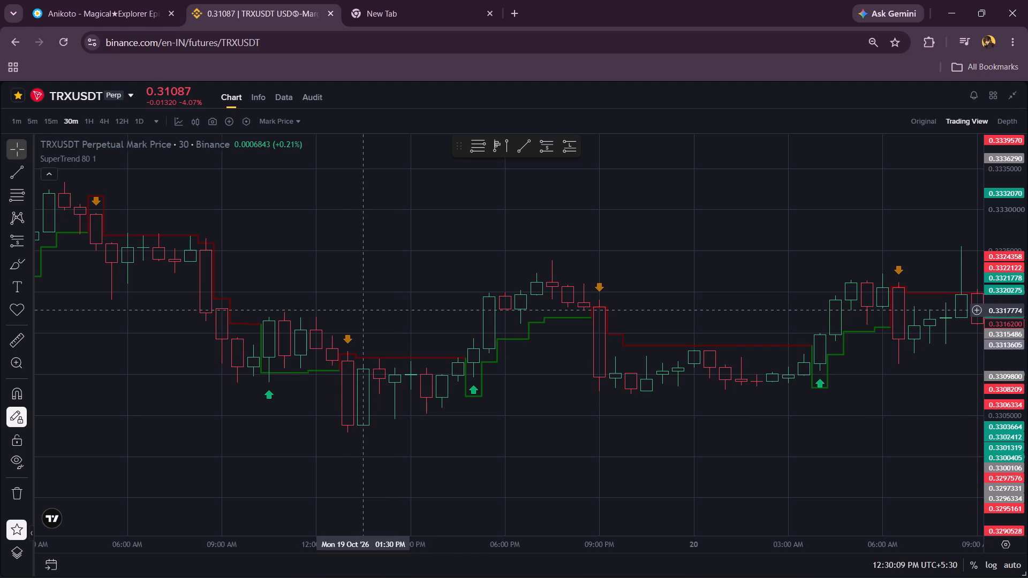
{"action": "left_click_drag", "start_coordinate": [380, 301], "coordinate": [332, 279]}
{"action": "scroll", "coordinate": [332, 279], "scroll_direction": "down", "scroll_amount": 1}
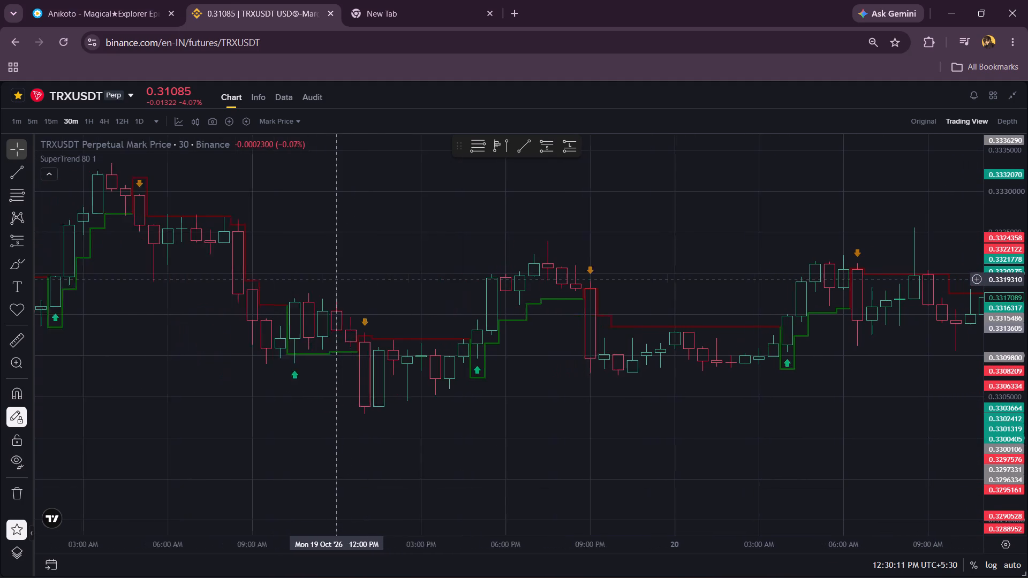
{"action": "scroll", "coordinate": [332, 279], "scroll_direction": "left", "scroll_amount": 1}
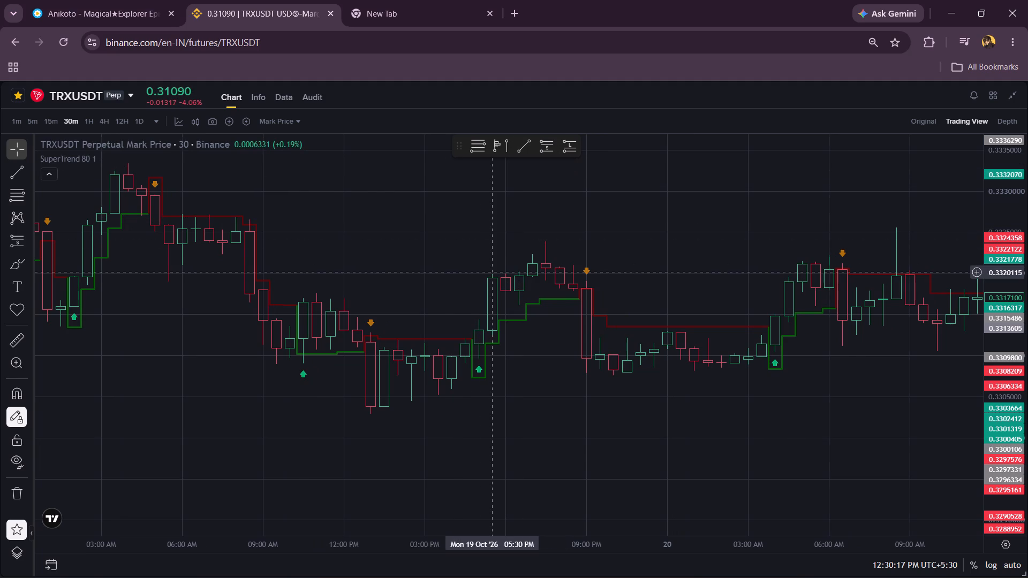
Compare the 19 and 20 October SuperTrend signals with the price movement around the 20 October short position.
{"action": "scroll", "coordinate": [492, 272], "scroll_direction": "down", "scroll_amount": 2}
{"action": "scroll", "coordinate": [492, 272], "scroll_direction": "left", "scroll_amount": 2}
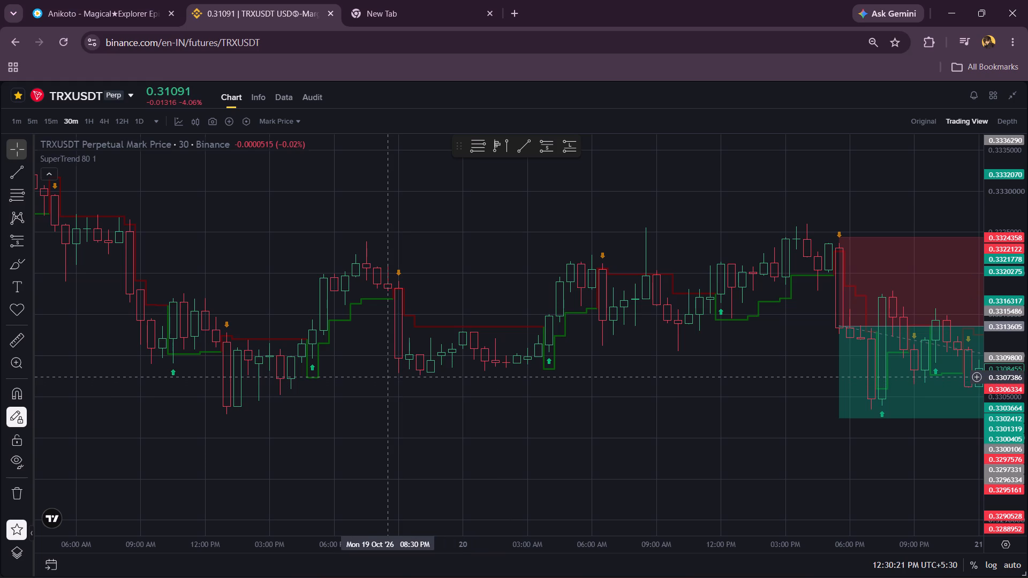
{"action": "scroll", "coordinate": [308, 293], "scroll_direction": "down", "scroll_amount": 1}
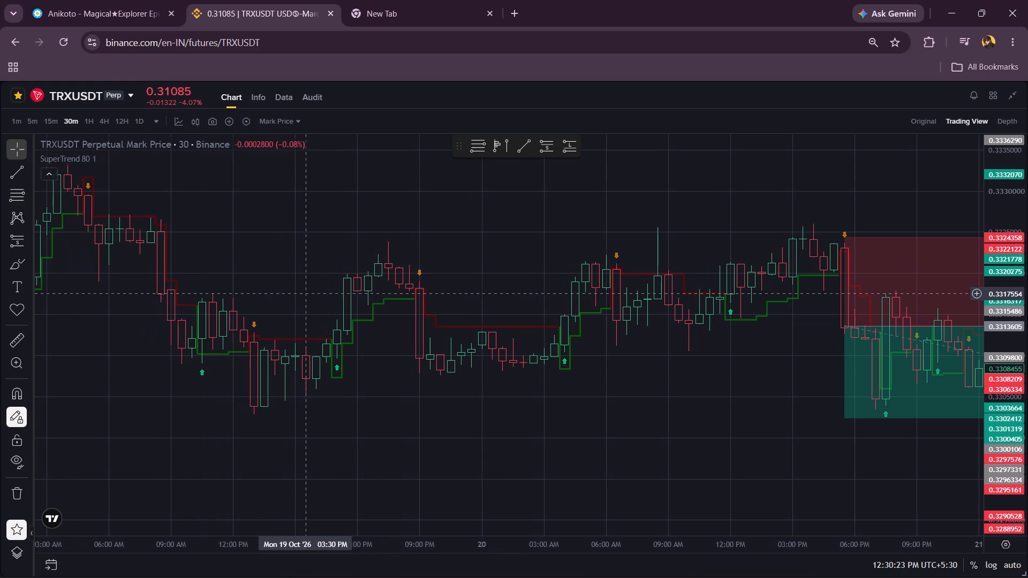
{"action": "scroll", "coordinate": [308, 293], "scroll_direction": "down", "scroll_amount": 1}
{"action": "scroll", "coordinate": [319, 351], "scroll_direction": "down", "scroll_amount": 2}
{"action": "scroll", "coordinate": [319, 351], "scroll_direction": "left", "scroll_amount": 2}
{"action": "scroll", "coordinate": [319, 351], "scroll_direction": "down", "scroll_amount": 1}
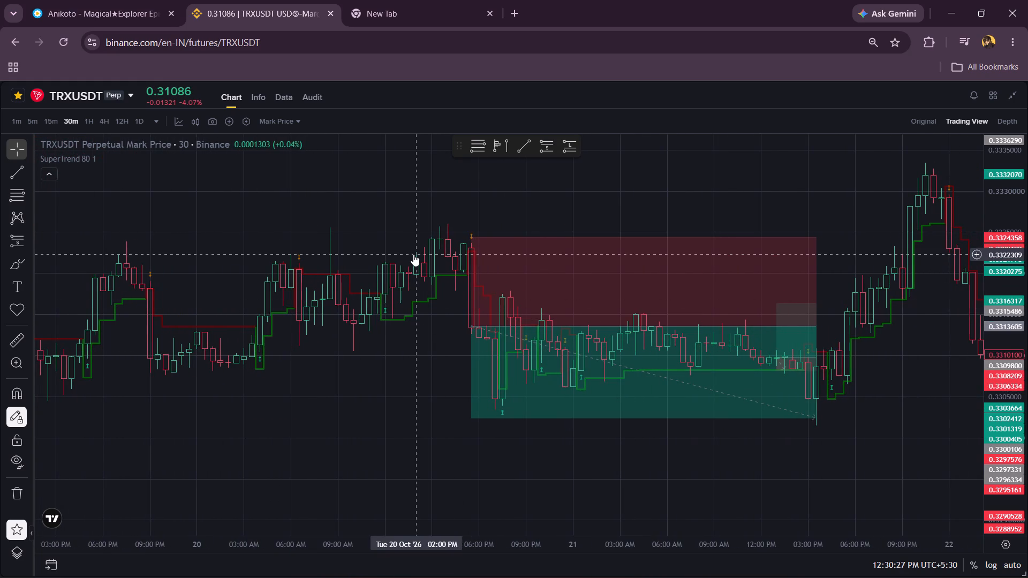
{"action": "scroll", "coordinate": [413, 254], "scroll_direction": "right", "scroll_amount": 4}
{"action": "scroll", "coordinate": [413, 254], "scroll_direction": "down", "scroll_amount": 1}
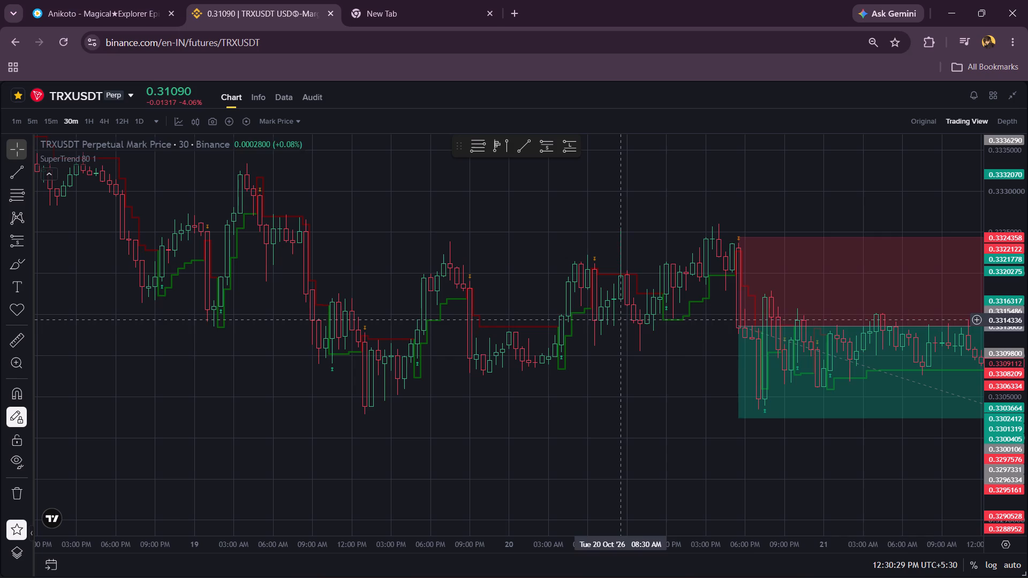
{"action": "scroll", "coordinate": [1012, 376], "scroll_direction": "down", "scroll_amount": 6}
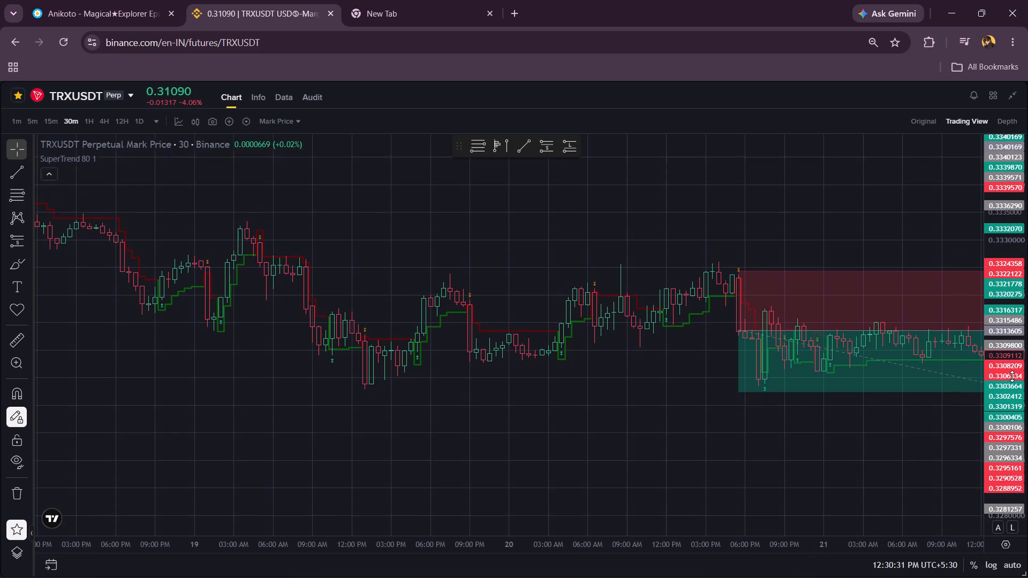
{"action": "scroll", "coordinate": [1012, 376], "scroll_direction": "down", "scroll_amount": 1}
{"action": "scroll", "coordinate": [601, 354], "scroll_direction": "down", "scroll_amount": 1}
Return to the latest candles on 1 November and inspect the price action around the most recent long position.
{"action": "scroll", "coordinate": [601, 354], "scroll_direction": "left", "scroll_amount": 4}
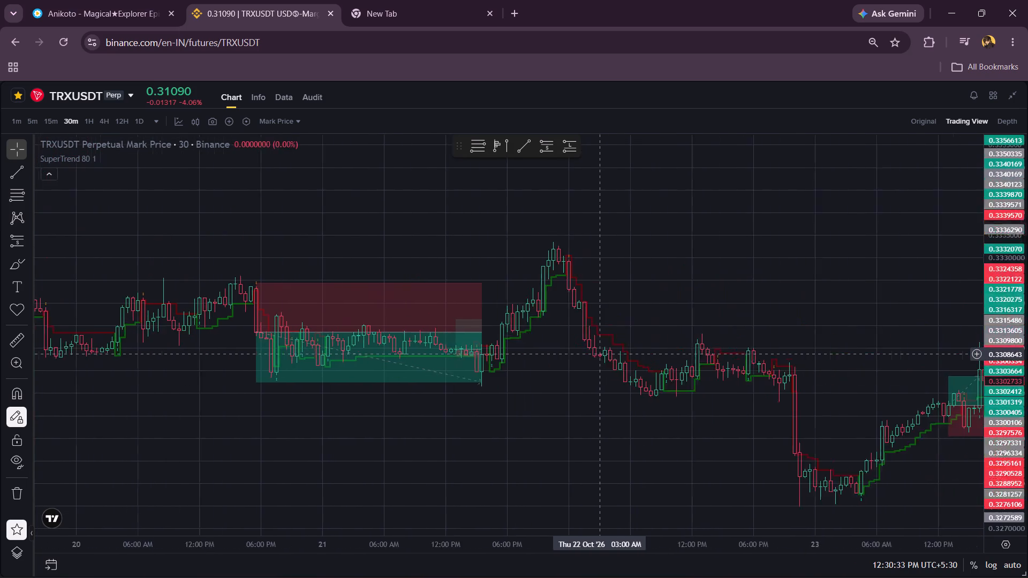
{"action": "scroll", "coordinate": [601, 354], "scroll_direction": "left", "scroll_amount": 11}
{"action": "scroll", "coordinate": [601, 354], "scroll_direction": "down", "scroll_amount": 3}
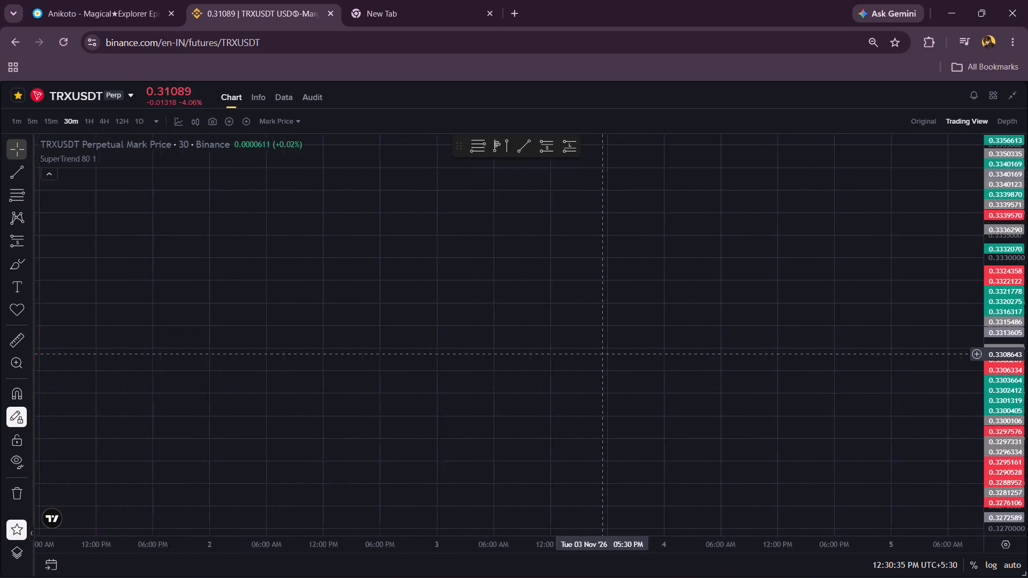
{"action": "scroll", "coordinate": [601, 354], "scroll_direction": "down", "scroll_amount": 1}
{"action": "left_click_drag", "start_coordinate": [595, 383], "coordinate": [525, 88]}
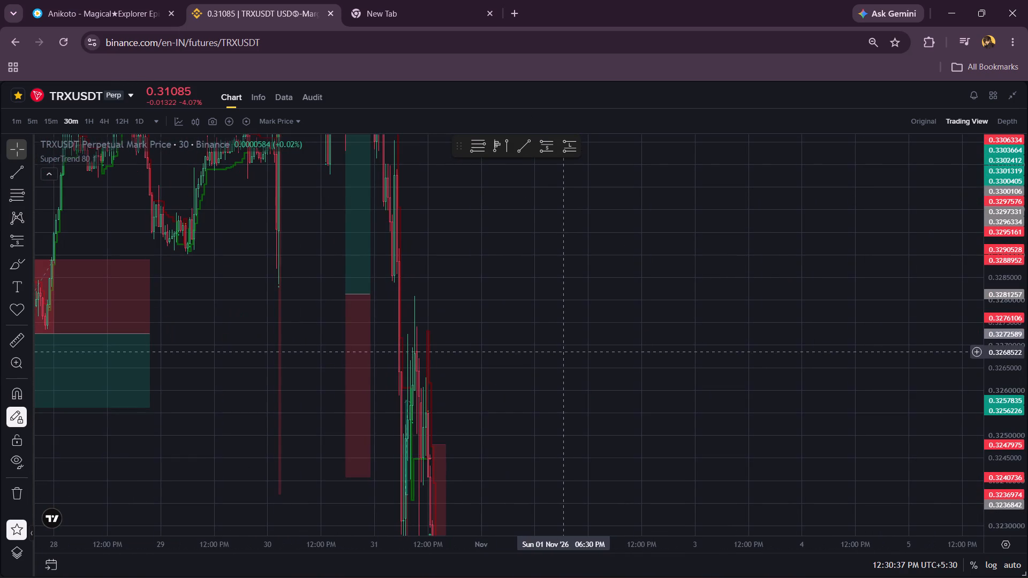
{"action": "scroll", "coordinate": [1007, 346], "scroll_direction": "down", "scroll_amount": 13}
{"action": "scroll", "coordinate": [830, 385], "scroll_direction": "up", "scroll_amount": 8}
{"action": "scroll", "coordinate": [830, 385], "scroll_direction": "right", "scroll_amount": 3}
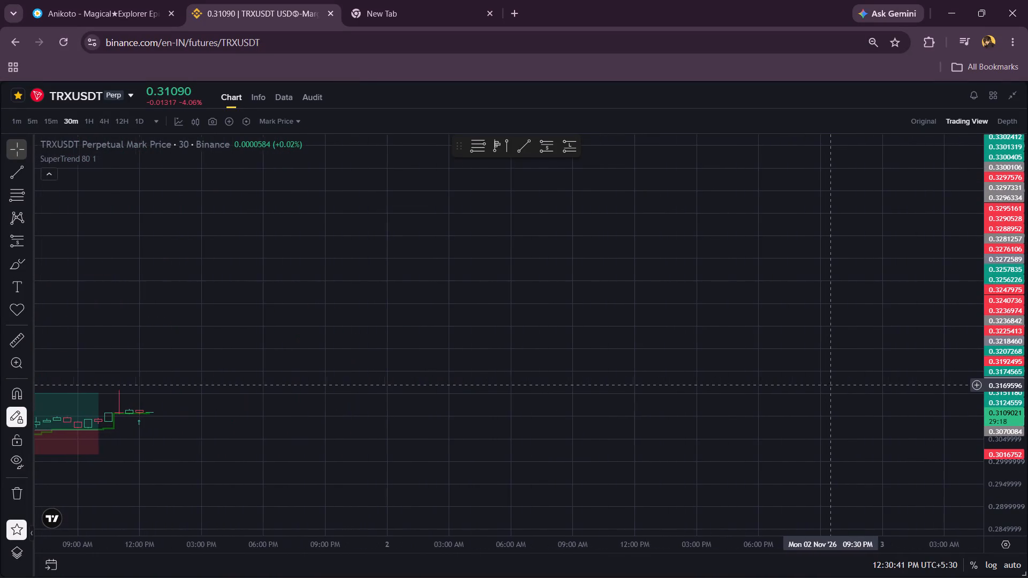
{"action": "scroll", "coordinate": [830, 385], "scroll_direction": "right", "scroll_amount": 7}
{"action": "scroll", "coordinate": [830, 385], "scroll_direction": "up", "scroll_amount": 6}
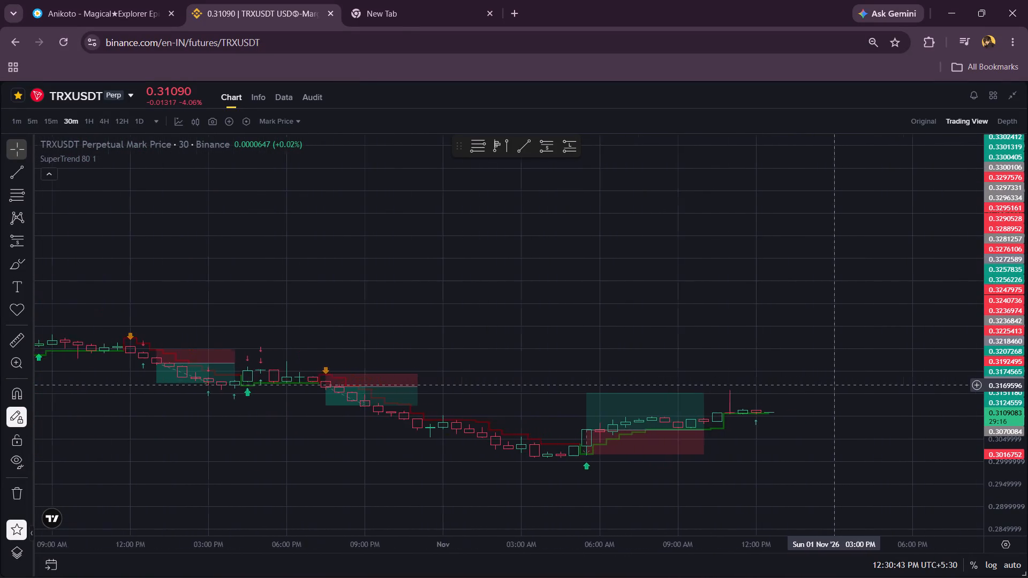
{"action": "scroll", "coordinate": [830, 385], "scroll_direction": "up", "scroll_amount": 1}
{"action": "scroll", "coordinate": [997, 330], "scroll_direction": "up", "scroll_amount": 6}
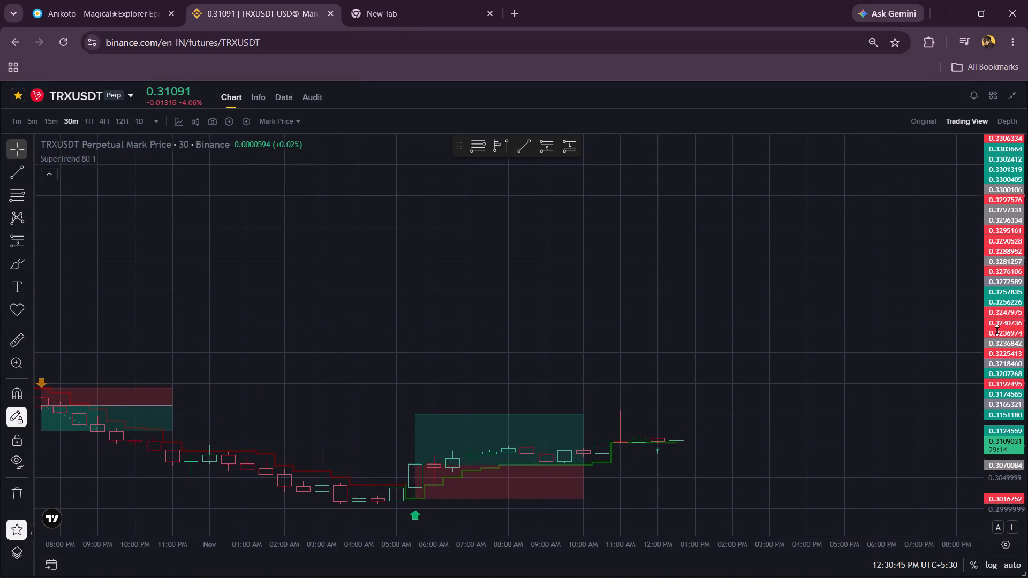
{"action": "scroll", "coordinate": [997, 330], "scroll_direction": "up", "scroll_amount": 2}
{"action": "left_click_drag", "start_coordinate": [763, 394], "coordinate": [569, 261]}
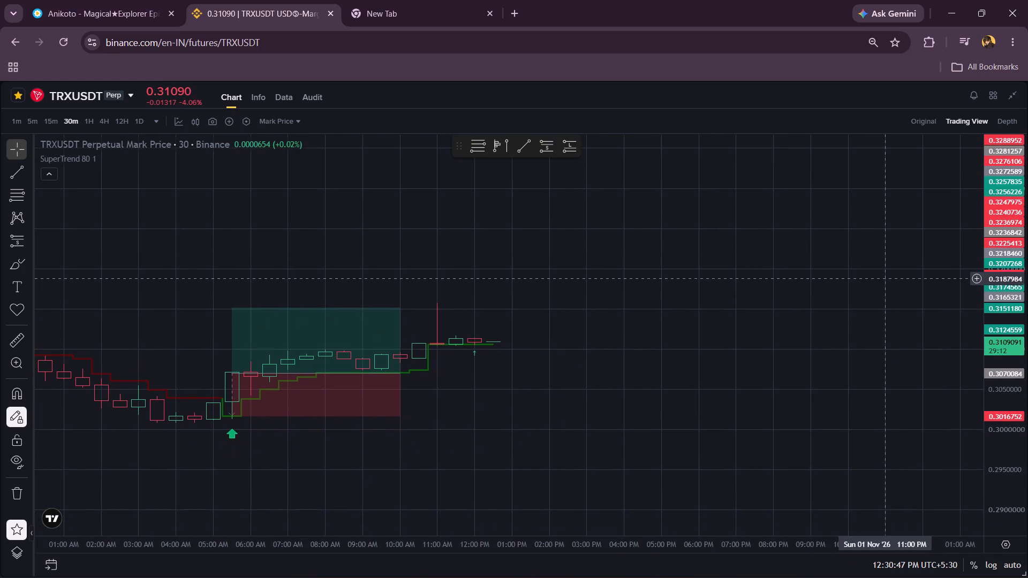
{"action": "scroll", "coordinate": [1006, 292], "scroll_direction": "up", "scroll_amount": 11}
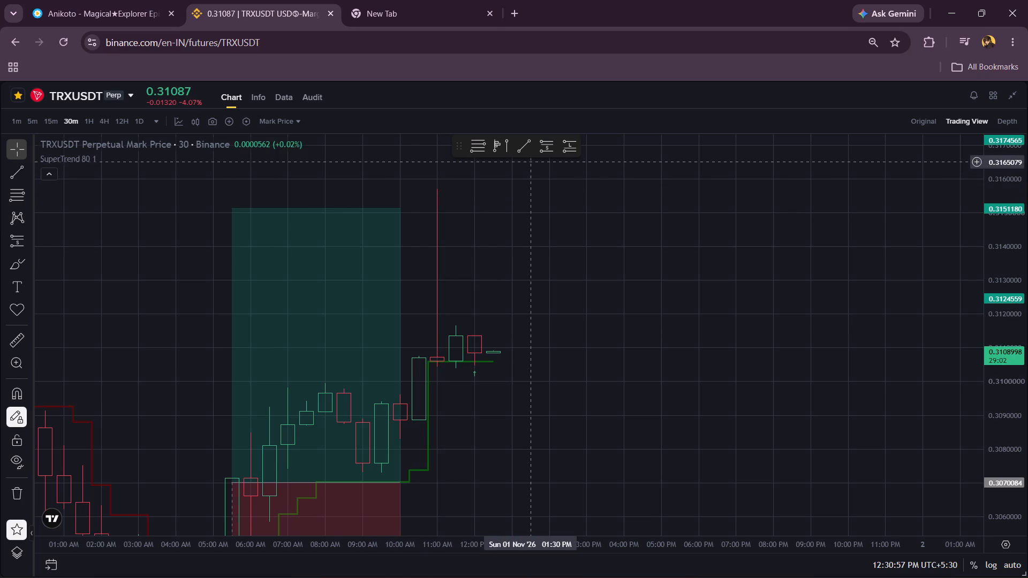
Change the TRXUSDT chart type from candles to Renko.
{"action": "left_click", "coordinate": [199, 121]}
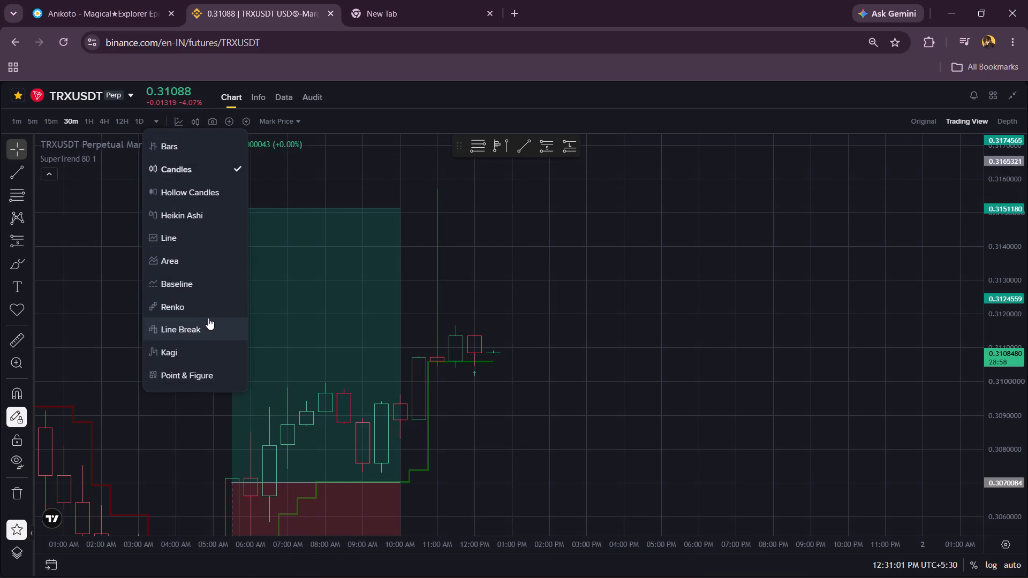
{"action": "left_click", "coordinate": [205, 312]}
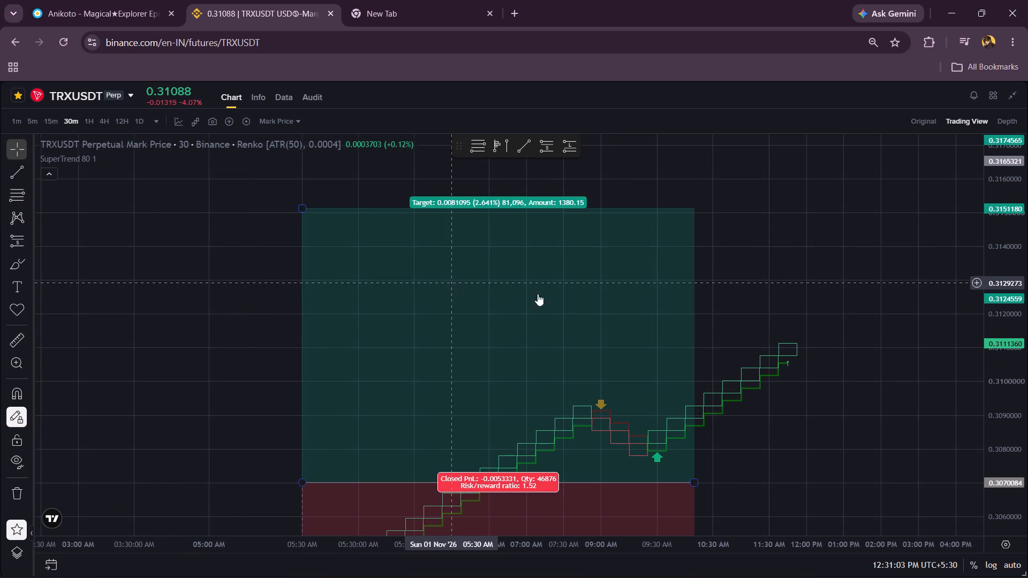
Examine the Renko bricks and SuperTrend signals around the long position of 1 November.
{"action": "left_click_drag", "start_coordinate": [806, 329], "coordinate": [675, 250]}
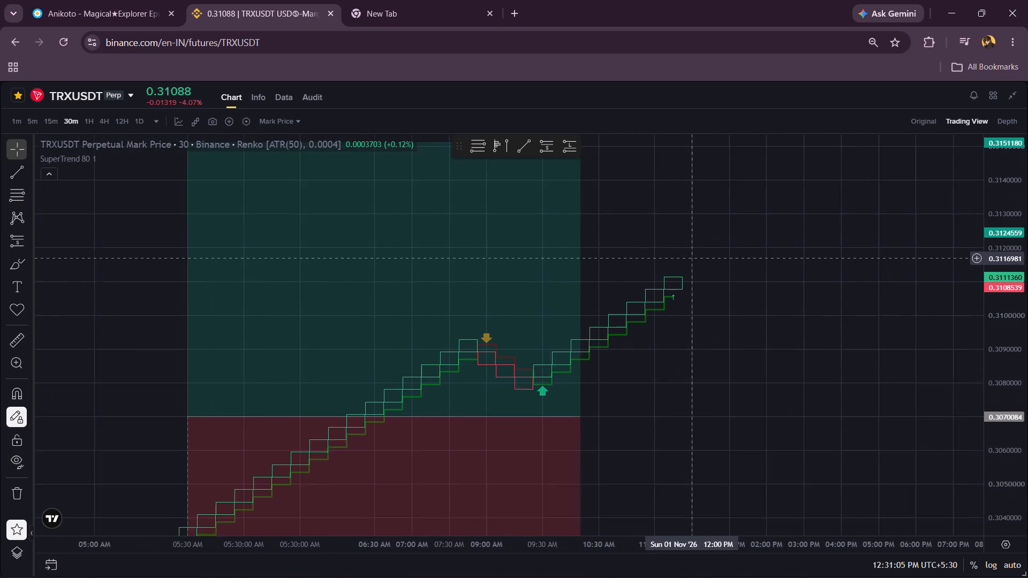
{"action": "scroll", "coordinate": [989, 315], "scroll_direction": "down", "scroll_amount": 4}
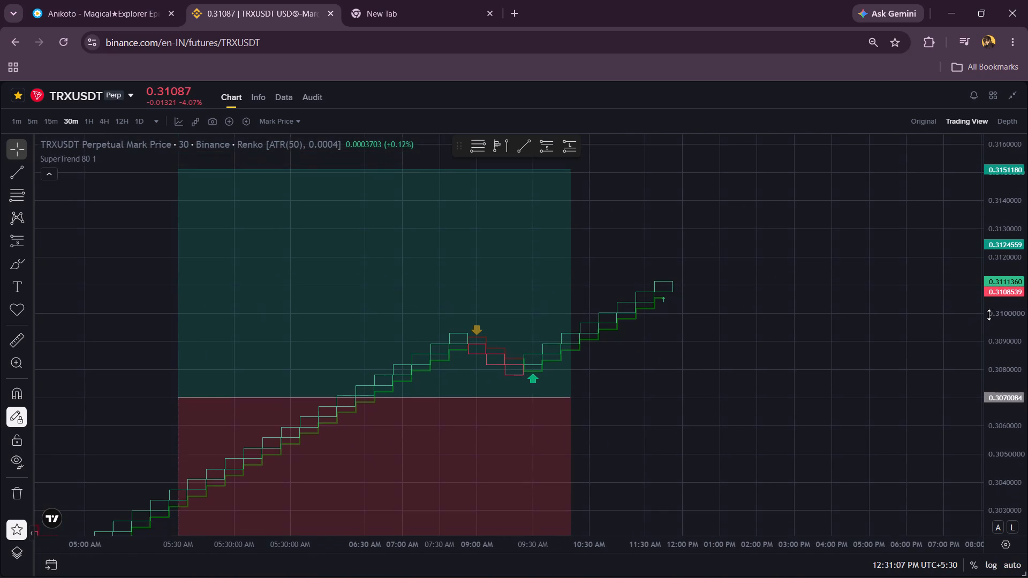
{"action": "scroll", "coordinate": [780, 367], "scroll_direction": "down", "scroll_amount": 7}
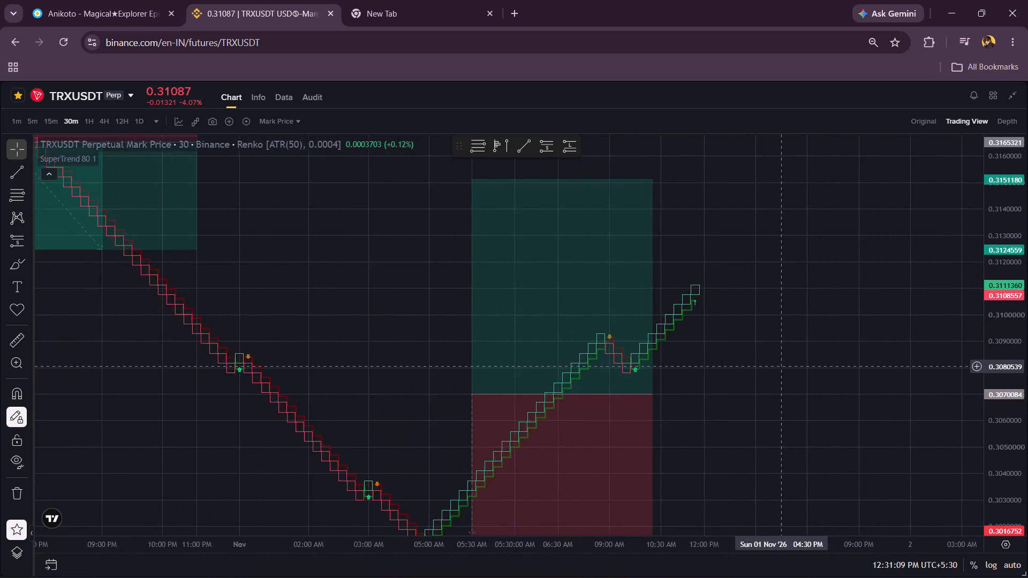
{"action": "scroll", "coordinate": [780, 367], "scroll_direction": "down", "scroll_amount": 2}
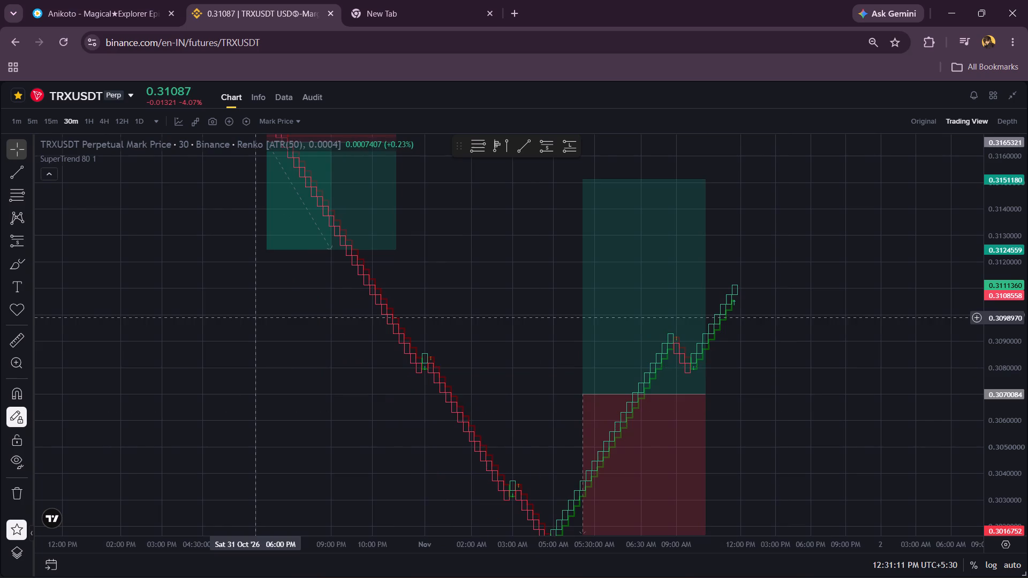
Go back to October on the Renko chart and survey the marked positions between 30 September and 17 October.
{"action": "scroll", "coordinate": [256, 317], "scroll_direction": "right", "scroll_amount": 18}
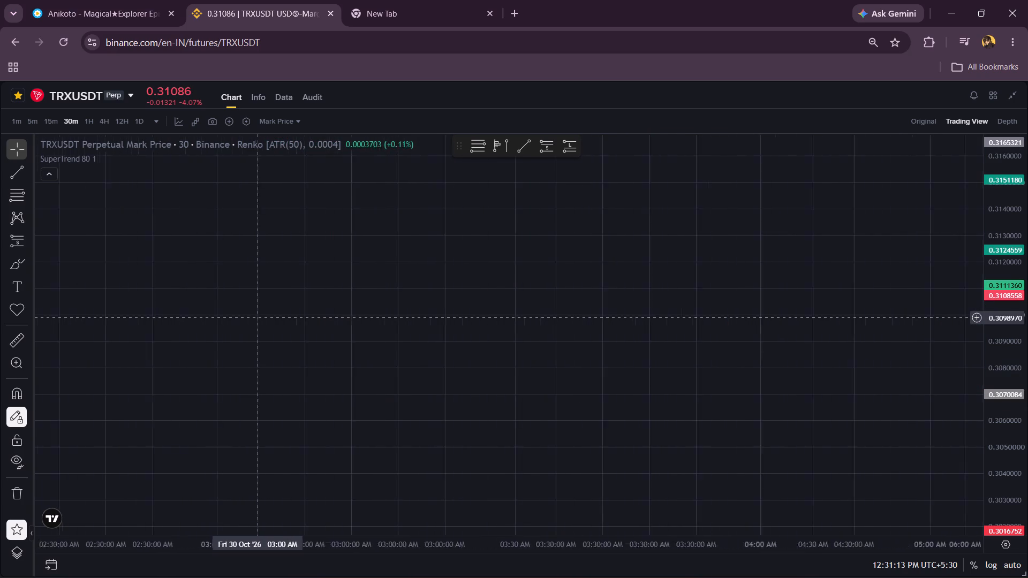
{"action": "scroll", "coordinate": [256, 317], "scroll_direction": "right", "scroll_amount": 2}
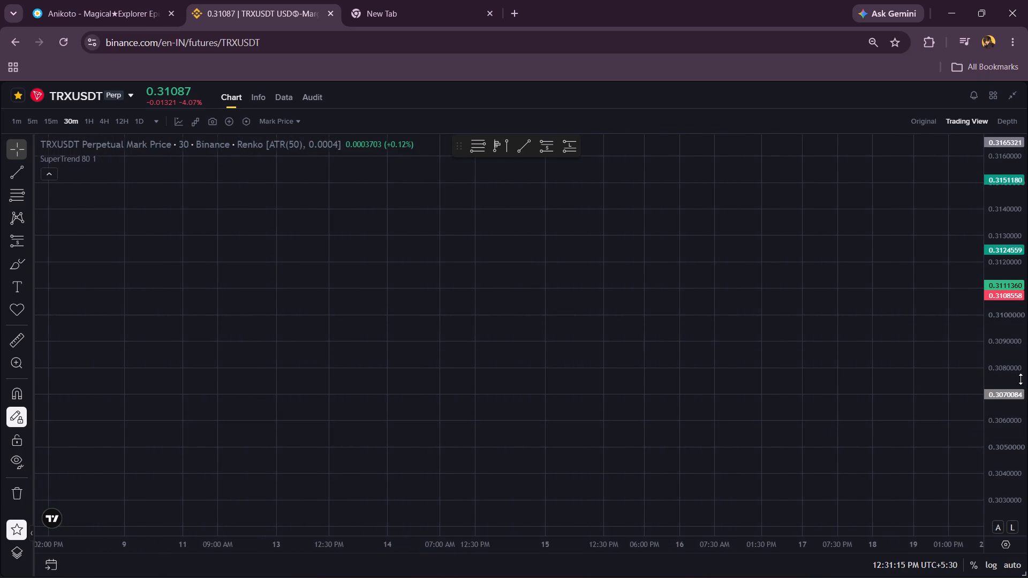
{"action": "scroll", "coordinate": [1024, 381], "scroll_direction": "down", "scroll_amount": 11}
{"action": "scroll", "coordinate": [845, 364], "scroll_direction": "up", "scroll_amount": 4}
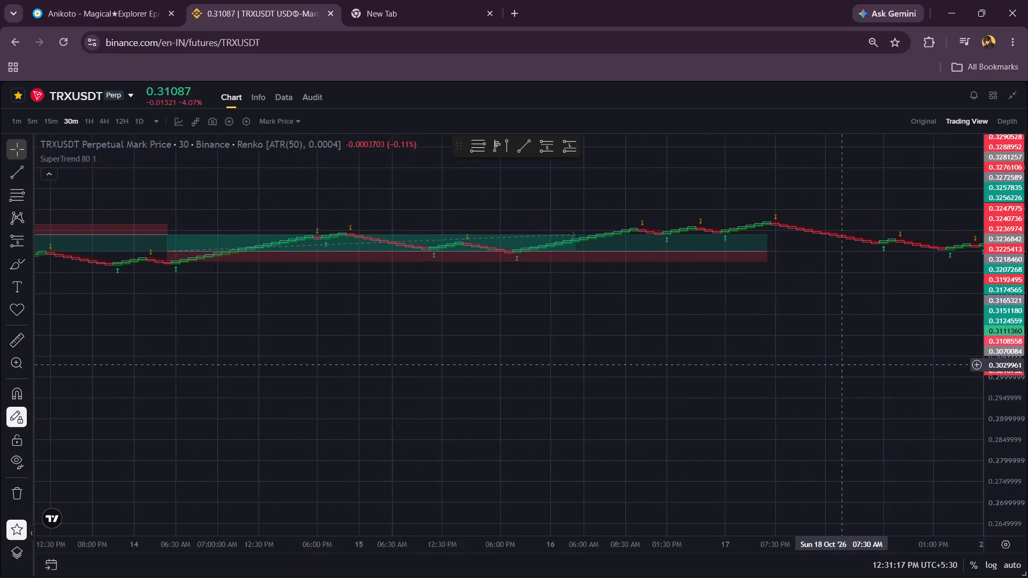
{"action": "scroll", "coordinate": [845, 364], "scroll_direction": "down", "scroll_amount": 9}
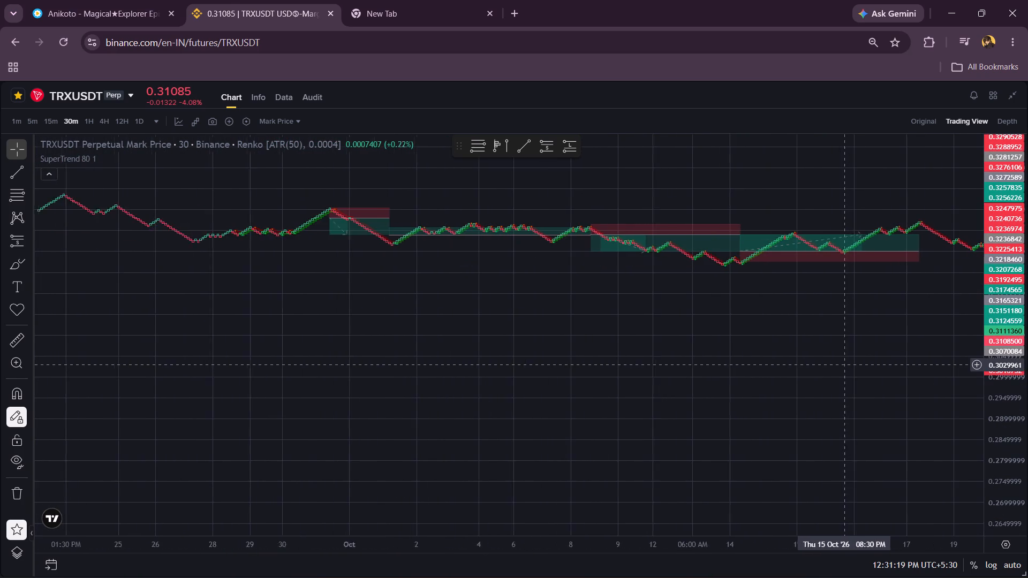
{"action": "left_click_drag", "start_coordinate": [612, 289], "coordinate": [793, 425]}
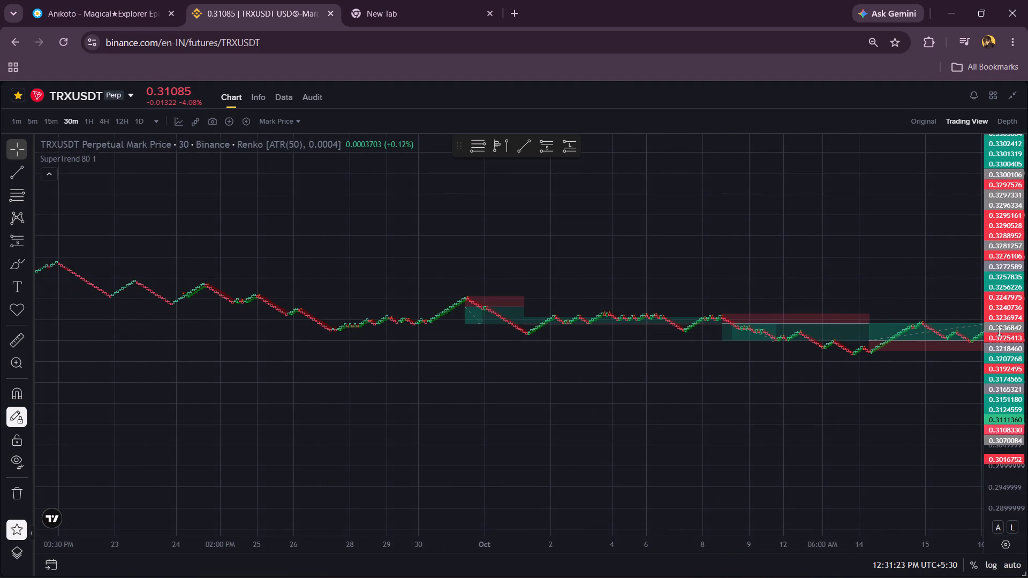
{"action": "scroll", "coordinate": [999, 331], "scroll_direction": "down", "scroll_amount": 1}
{"action": "scroll", "coordinate": [999, 331], "scroll_direction": "up", "scroll_amount": 12}
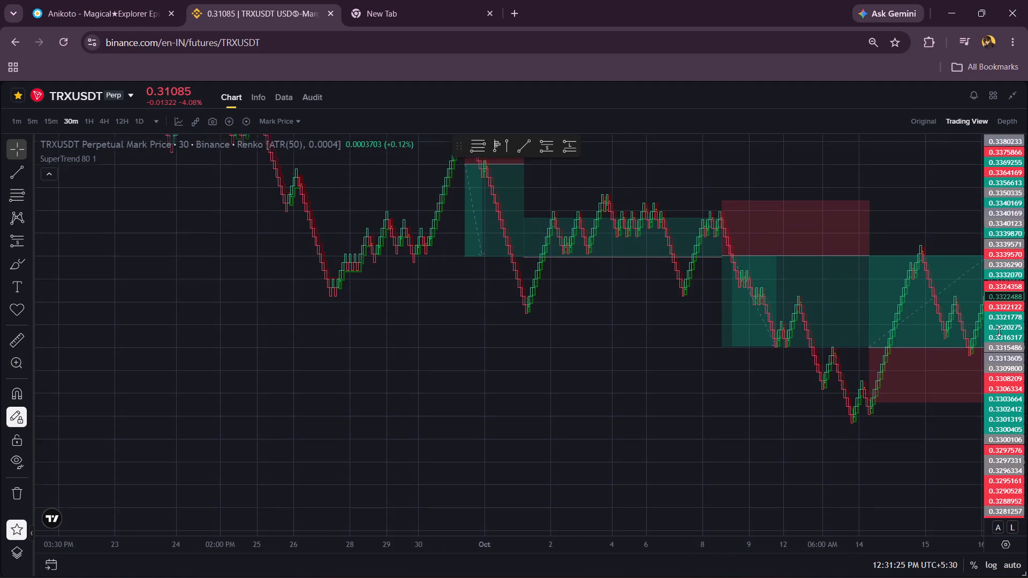
{"action": "scroll", "coordinate": [747, 254], "scroll_direction": "up", "scroll_amount": 6}
Examine the Renko SuperTrend signals from 2 to 8 October within the position marked there.
{"action": "scroll", "coordinate": [747, 254], "scroll_direction": "right", "scroll_amount": 7}
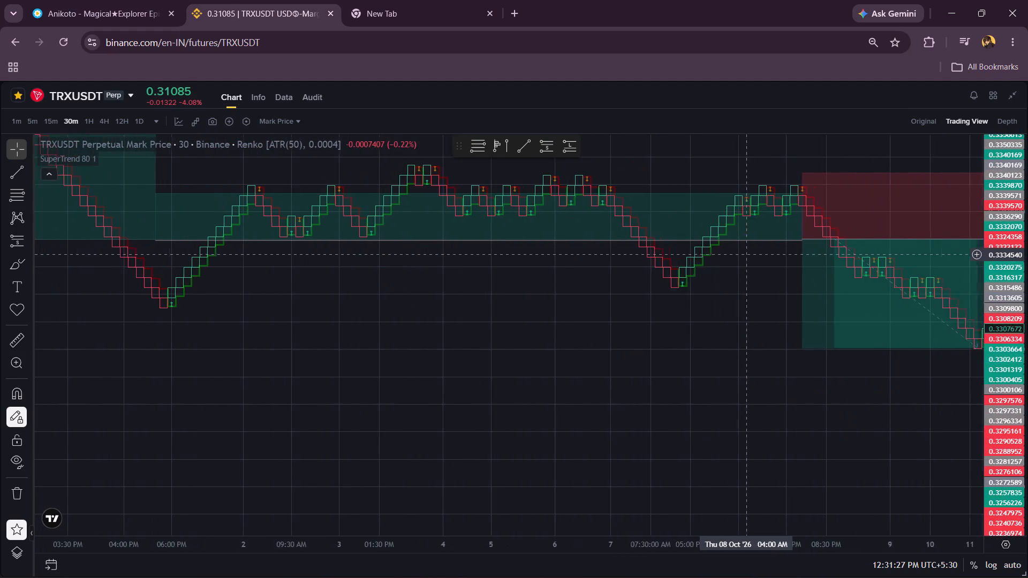
{"action": "left_click_drag", "start_coordinate": [509, 356], "coordinate": [597, 457]}
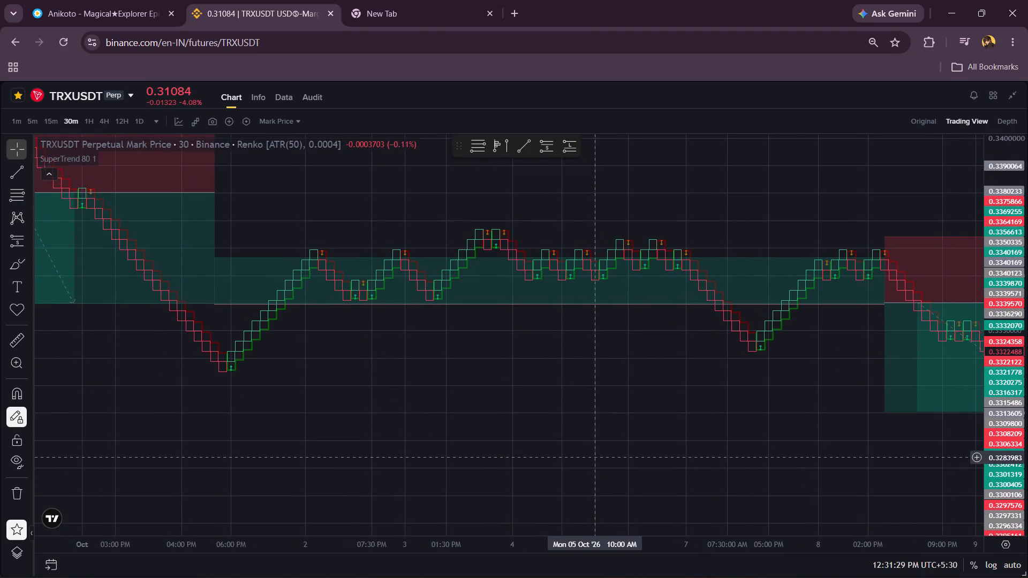
{"action": "scroll", "coordinate": [1021, 348], "scroll_direction": "up", "scroll_amount": 5}
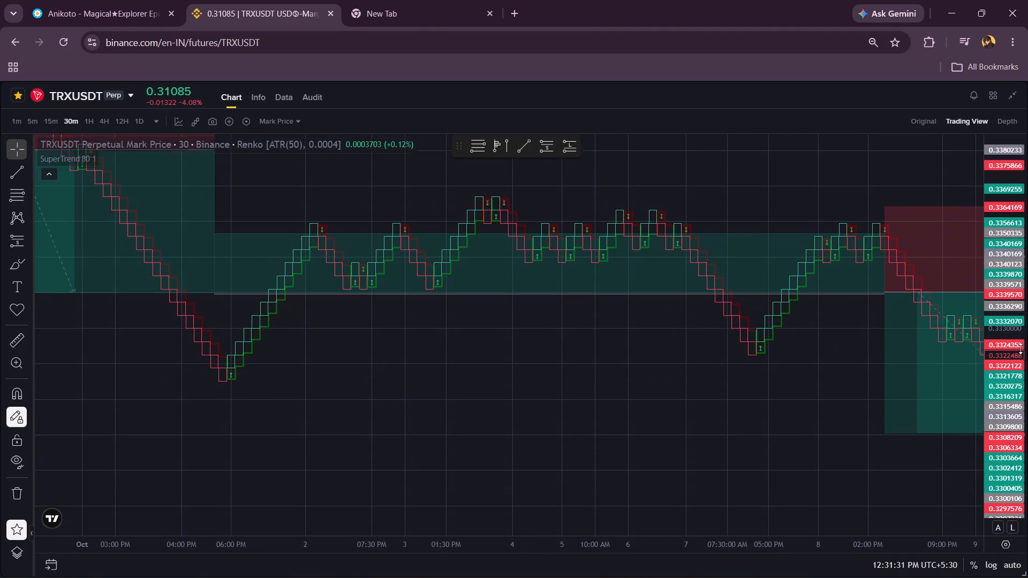
{"action": "scroll", "coordinate": [1021, 348], "scroll_direction": "right", "scroll_amount": 1}
{"action": "scroll", "coordinate": [680, 423], "scroll_direction": "right", "scroll_amount": 3}
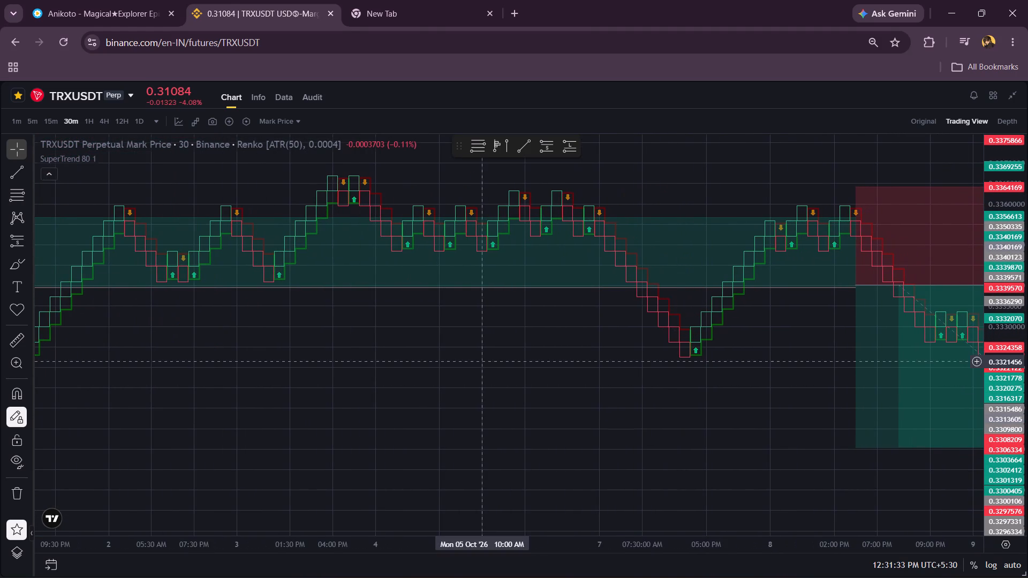
{"action": "left_click_drag", "start_coordinate": [482, 362], "coordinate": [633, 446]}
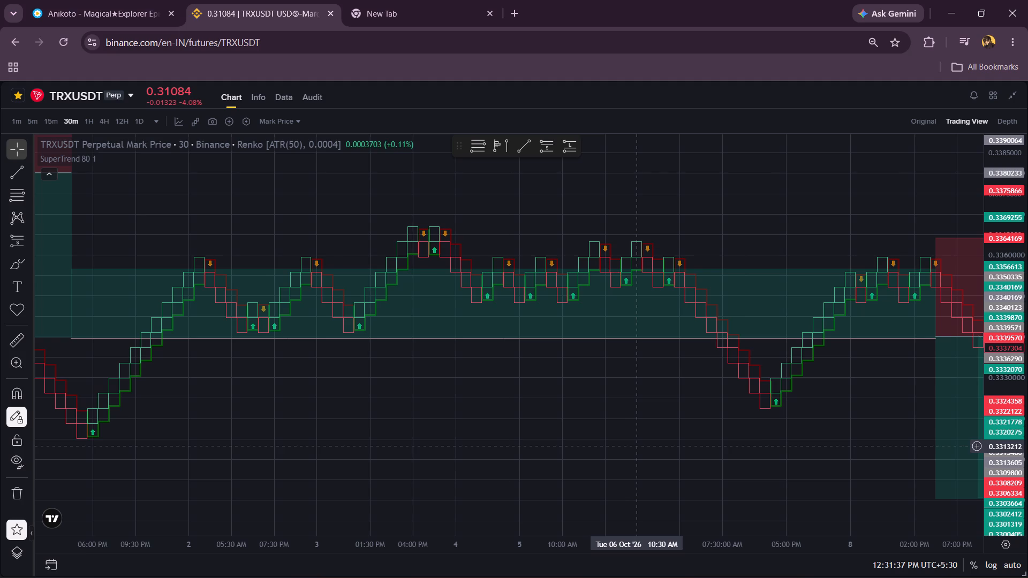
{"action": "scroll", "coordinate": [633, 446], "scroll_direction": "up", "scroll_amount": 2}
{"action": "scroll", "coordinate": [633, 446], "scroll_direction": "right", "scroll_amount": 1}
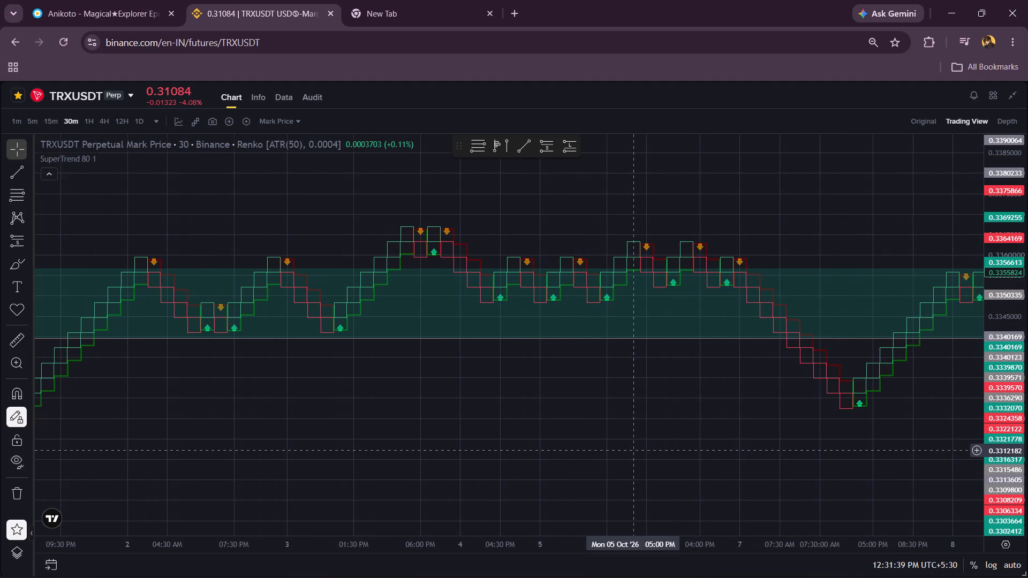
Inspect the Renko price movement through the 8 October short position and the 14 October long position.
{"action": "scroll", "coordinate": [638, 451], "scroll_direction": "left", "scroll_amount": 8}
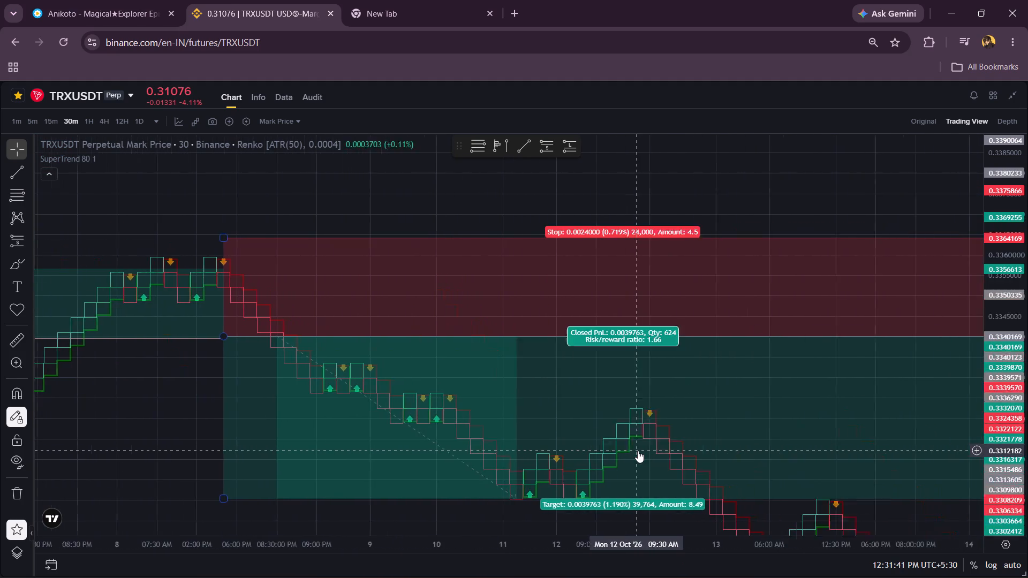
{"action": "scroll", "coordinate": [638, 451], "scroll_direction": "down", "scroll_amount": 7}
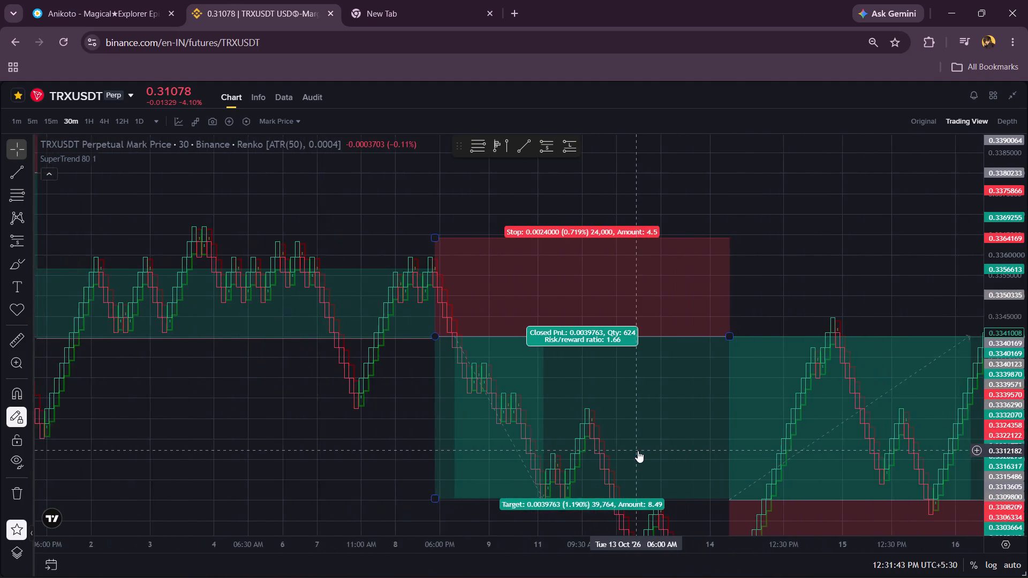
{"action": "left_click_drag", "start_coordinate": [387, 436], "coordinate": [222, 261]}
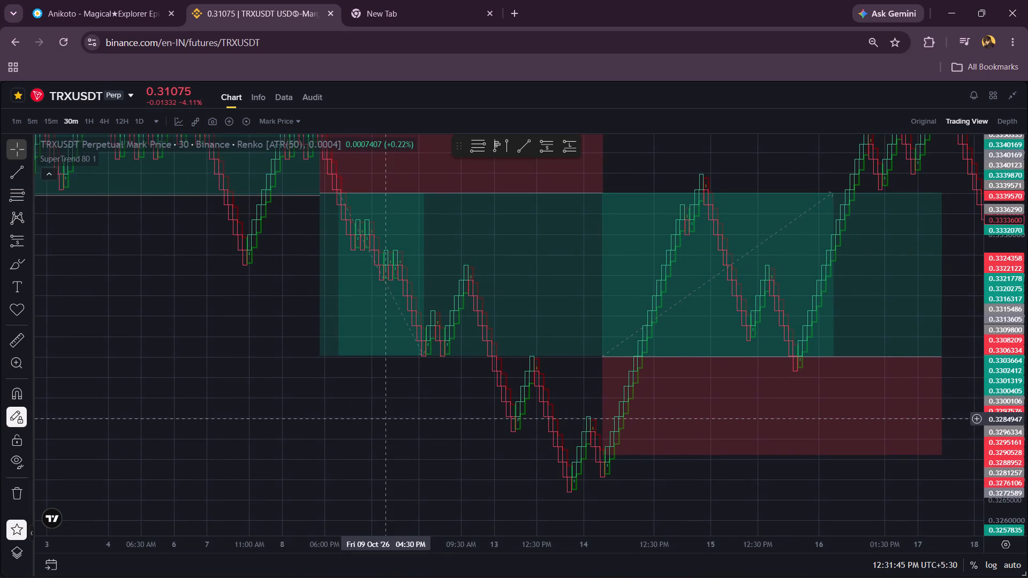
{"action": "scroll", "coordinate": [387, 419], "scroll_direction": "up", "scroll_amount": 2}
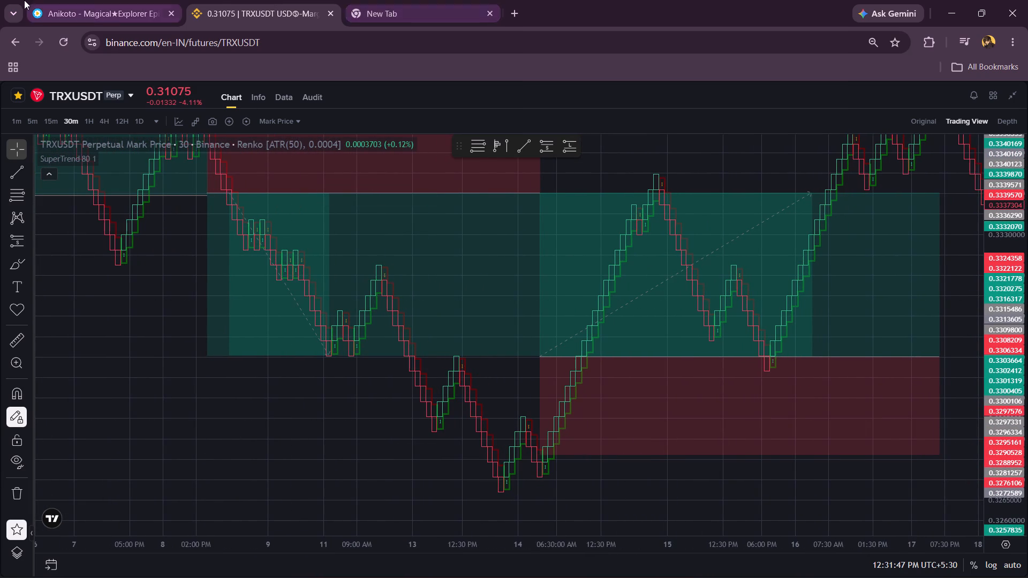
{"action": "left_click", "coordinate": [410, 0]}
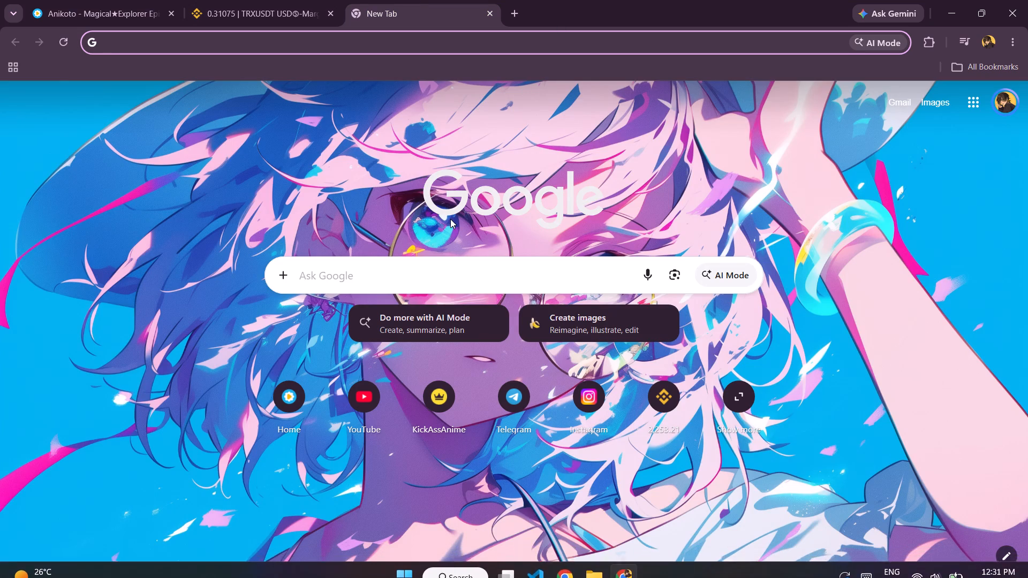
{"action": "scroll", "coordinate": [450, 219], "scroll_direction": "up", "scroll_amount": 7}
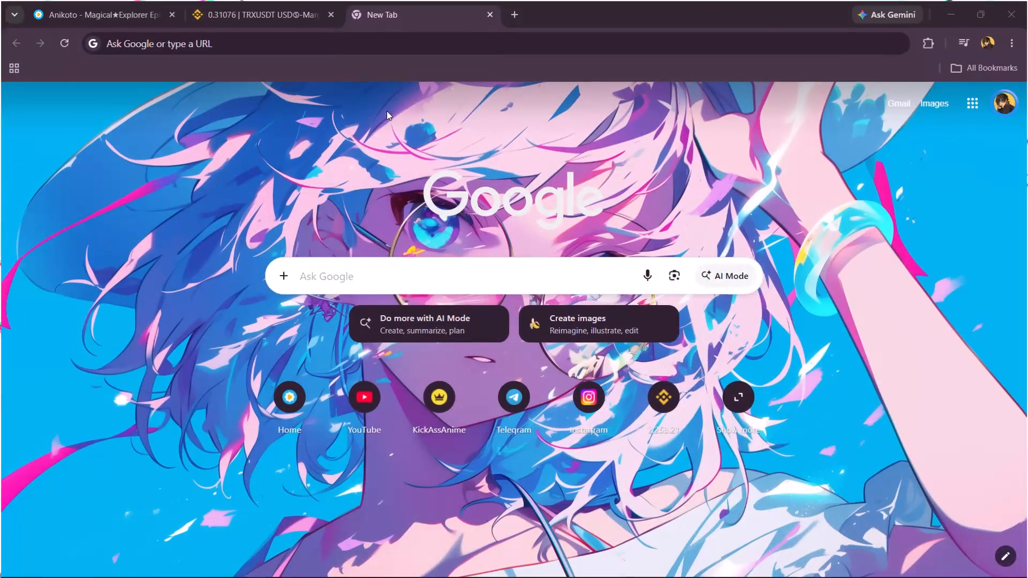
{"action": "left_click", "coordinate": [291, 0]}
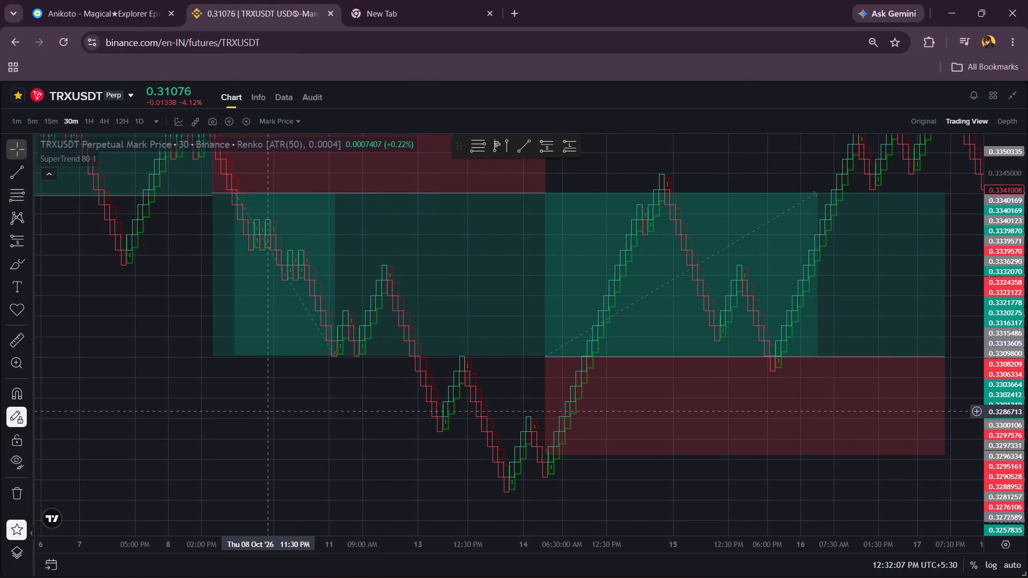
Re-examine the sequence of Renko SuperTrend buy and sell signals between 2 and 7 October.
{"action": "scroll", "coordinate": [267, 412], "scroll_direction": "right", "scroll_amount": 3}
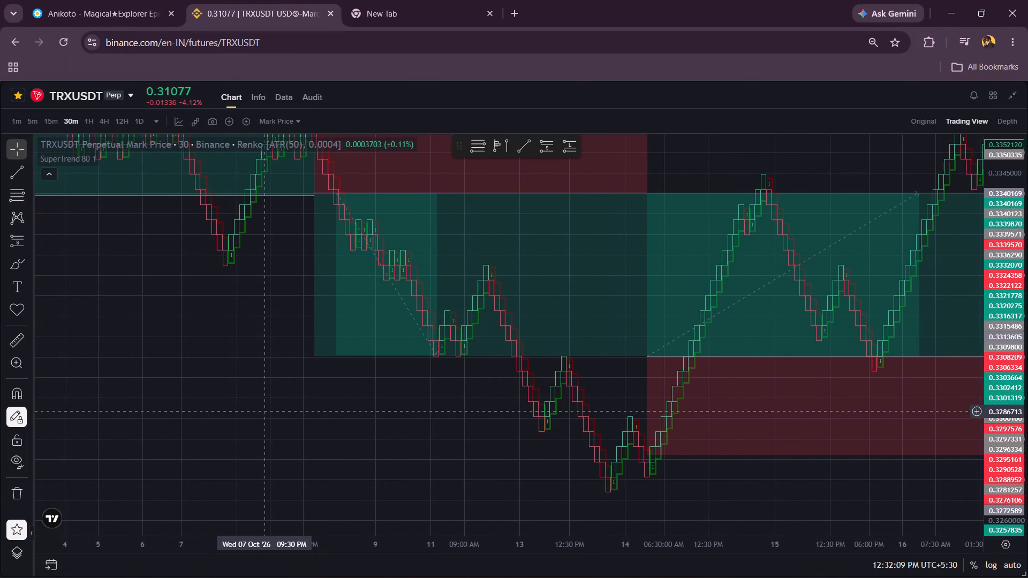
{"action": "scroll", "coordinate": [267, 412], "scroll_direction": "right", "scroll_amount": 1}
{"action": "left_click_drag", "start_coordinate": [267, 412], "coordinate": [247, 374]}
{"action": "left_click_drag", "start_coordinate": [247, 374], "coordinate": [398, 577]}
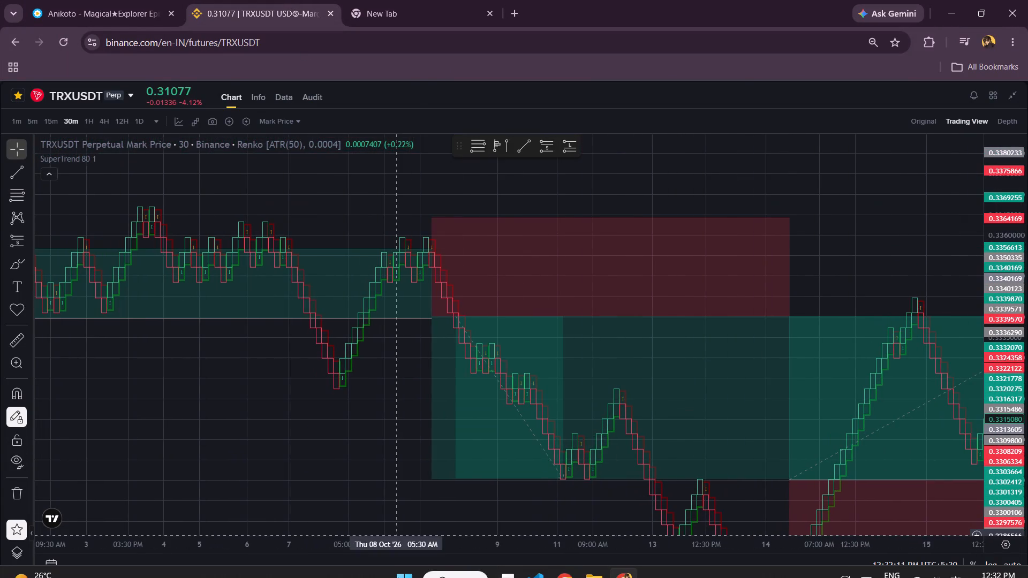
{"action": "left_click", "coordinate": [310, 351]}
{"action": "left_click_drag", "start_coordinate": [310, 351], "coordinate": [644, 413]}
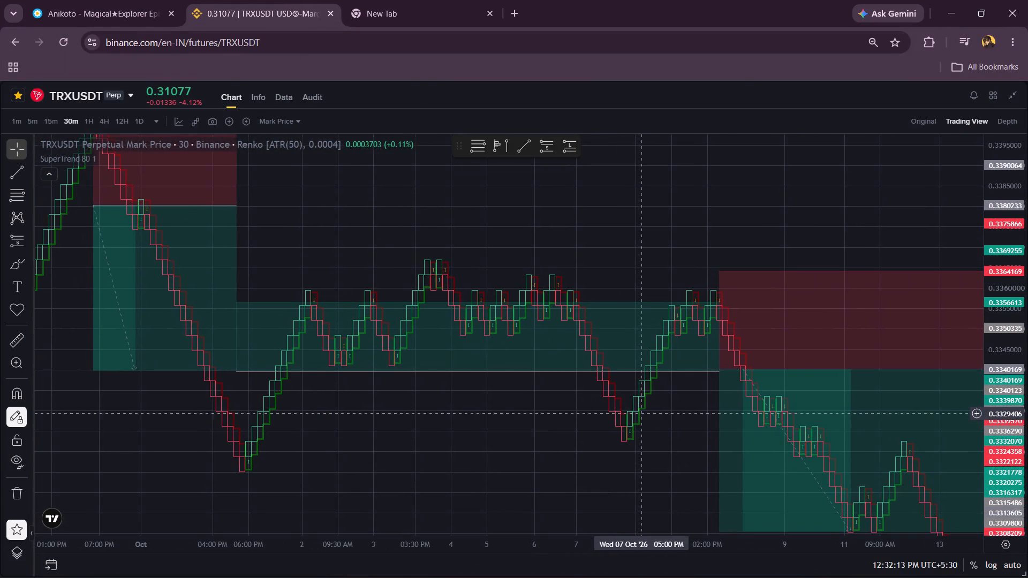
{"action": "scroll", "coordinate": [320, 468], "scroll_direction": "right", "scroll_amount": 5}
{"action": "scroll", "coordinate": [320, 468], "scroll_direction": "up", "scroll_amount": 3}
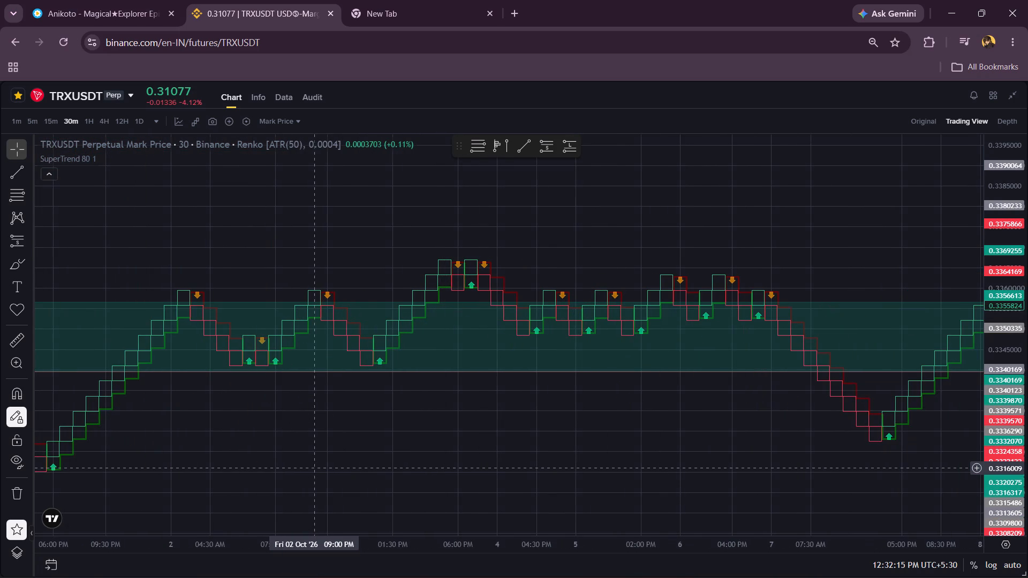
{"action": "scroll", "coordinate": [320, 468], "scroll_direction": "right", "scroll_amount": 1}
{"action": "scroll", "coordinate": [320, 468], "scroll_direction": "up", "scroll_amount": 2}
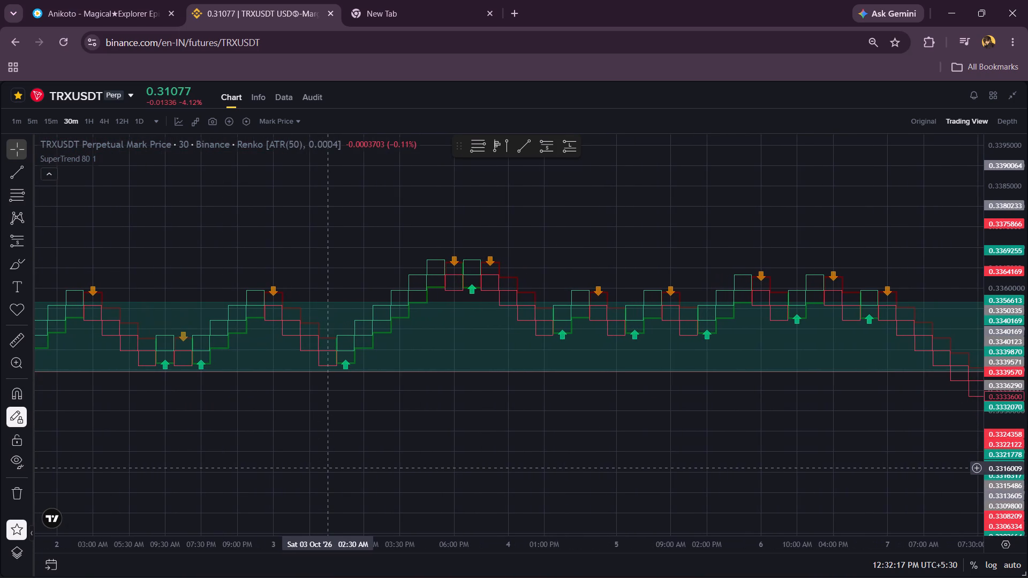
{"action": "left_click_drag", "start_coordinate": [327, 451], "coordinate": [312, 501]}
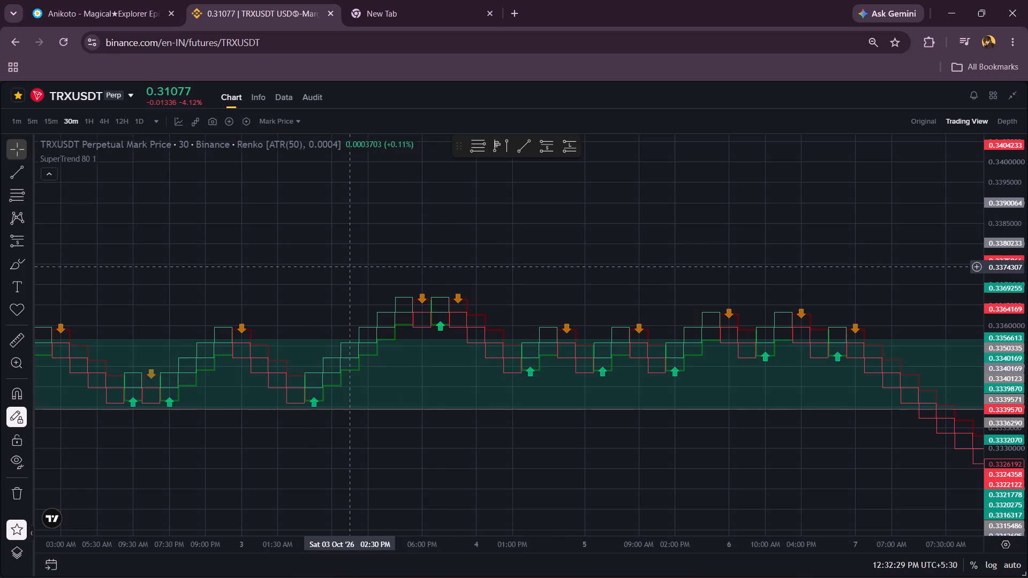
Compare the early-October Renko signals with the 30 September short position and the late-September price movement before it.
{"action": "scroll", "coordinate": [701, 337], "scroll_direction": "left", "scroll_amount": 4}
{"action": "scroll", "coordinate": [701, 337], "scroll_direction": "down", "scroll_amount": 2}
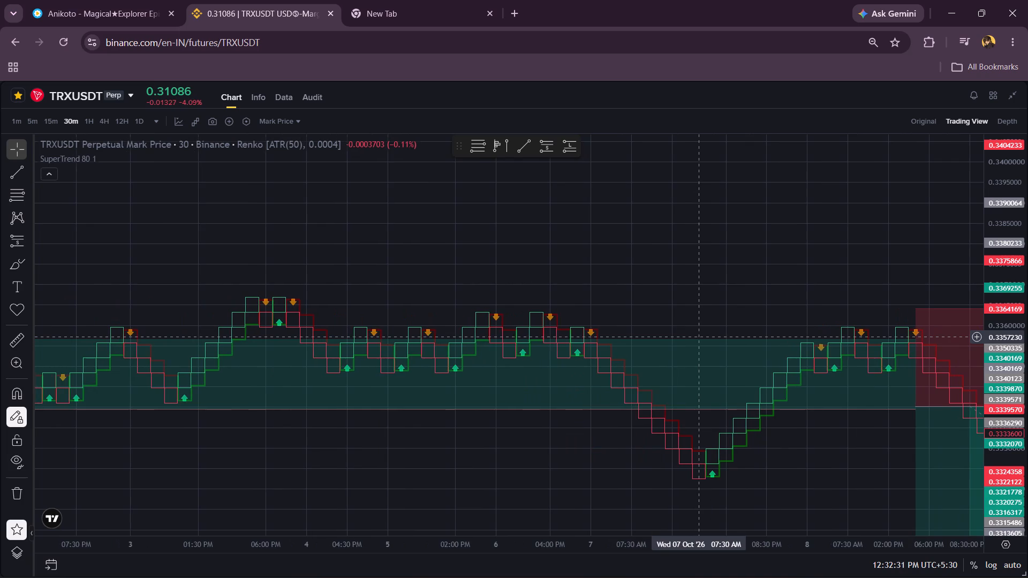
{"action": "scroll", "coordinate": [701, 337], "scroll_direction": "down", "scroll_amount": 3}
{"action": "scroll", "coordinate": [701, 337], "scroll_direction": "right", "scroll_amount": 1}
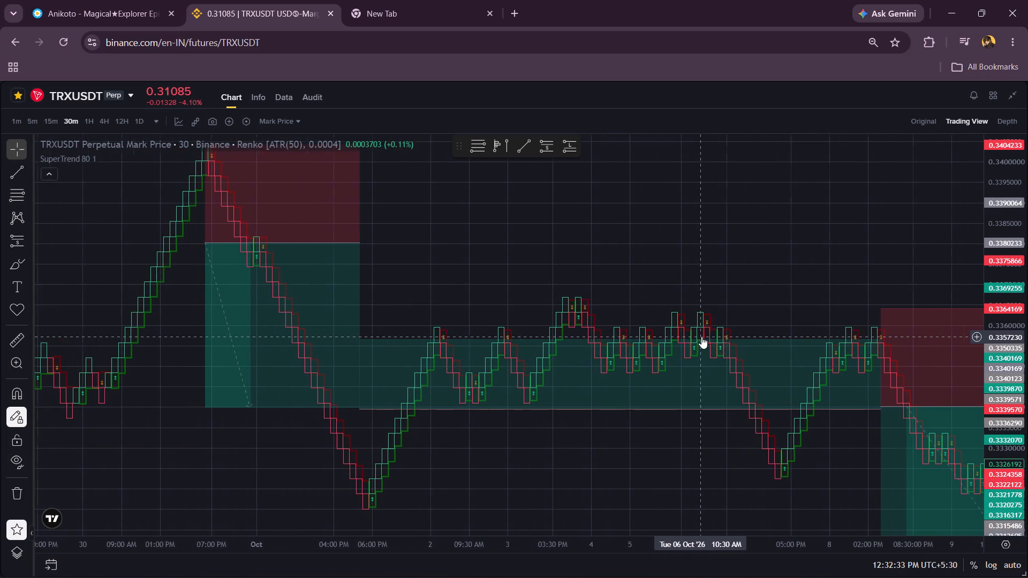
{"action": "scroll", "coordinate": [701, 337], "scroll_direction": "right", "scroll_amount": 2}
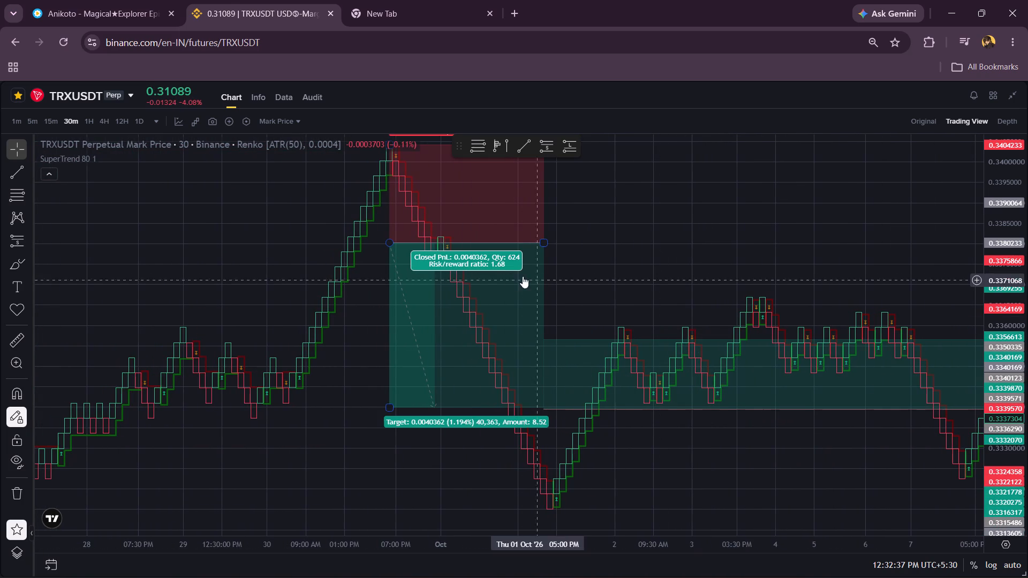
{"action": "scroll", "coordinate": [579, 208], "scroll_direction": "down", "scroll_amount": 2}
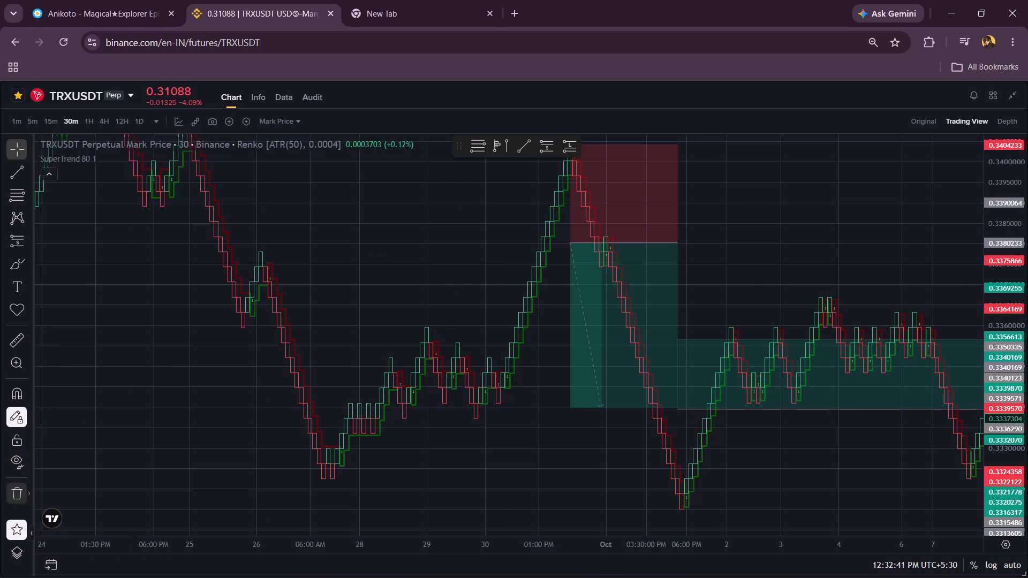
Change the TRXUSDT chart type from Renko to Candles.
{"action": "left_click", "coordinate": [195, 127]}
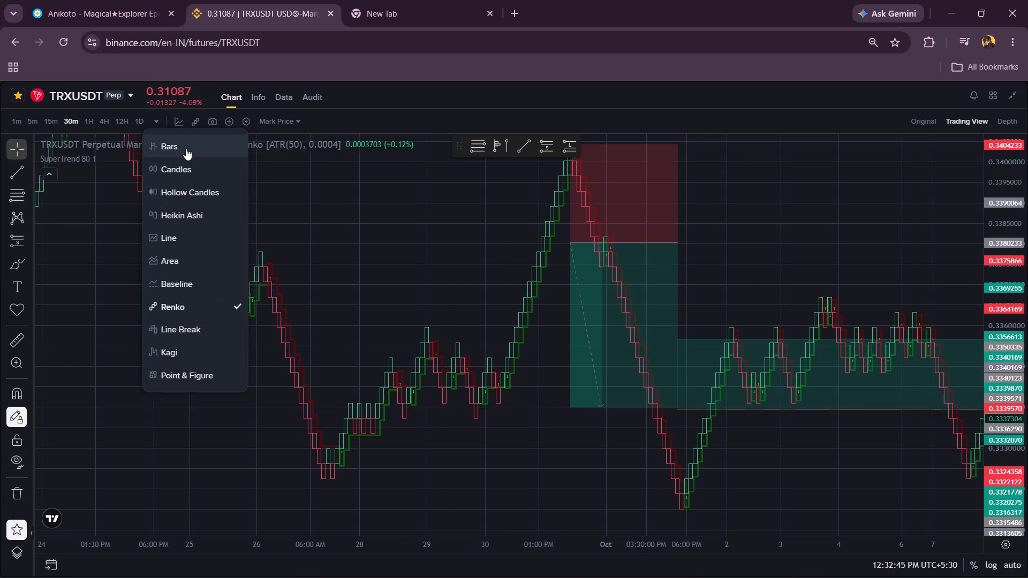
{"action": "left_click", "coordinate": [188, 169]}
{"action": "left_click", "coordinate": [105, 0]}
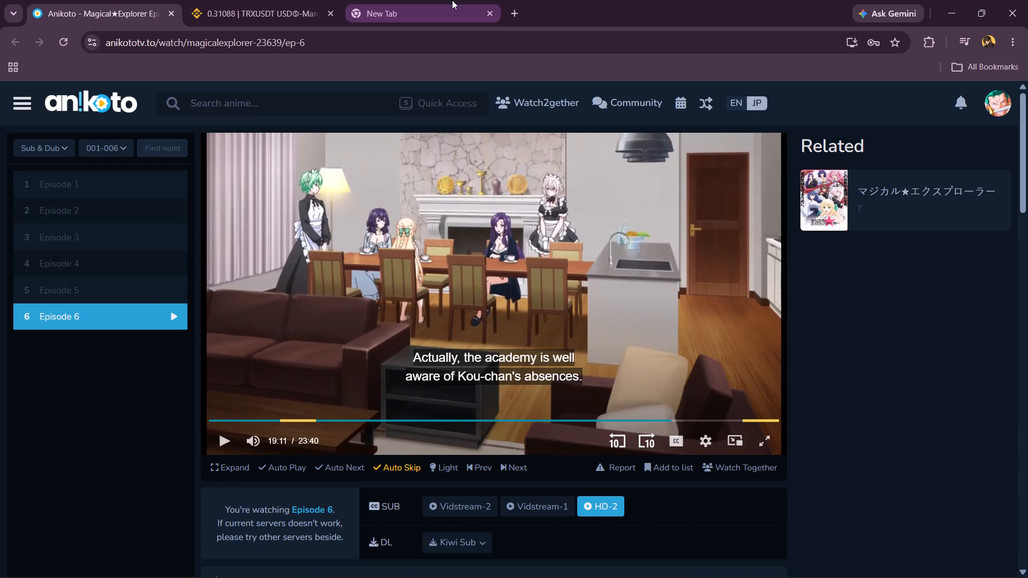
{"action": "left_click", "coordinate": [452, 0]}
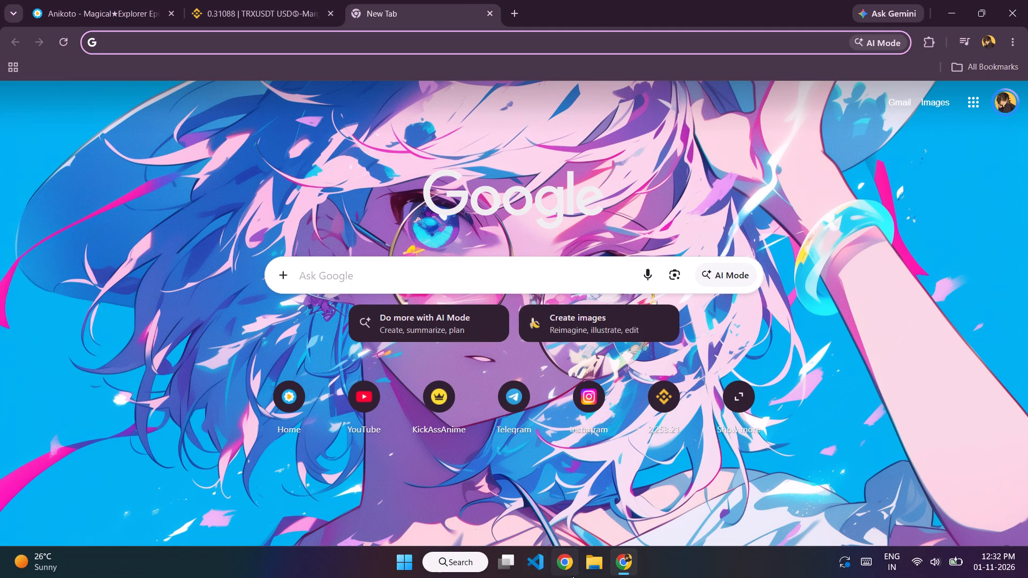
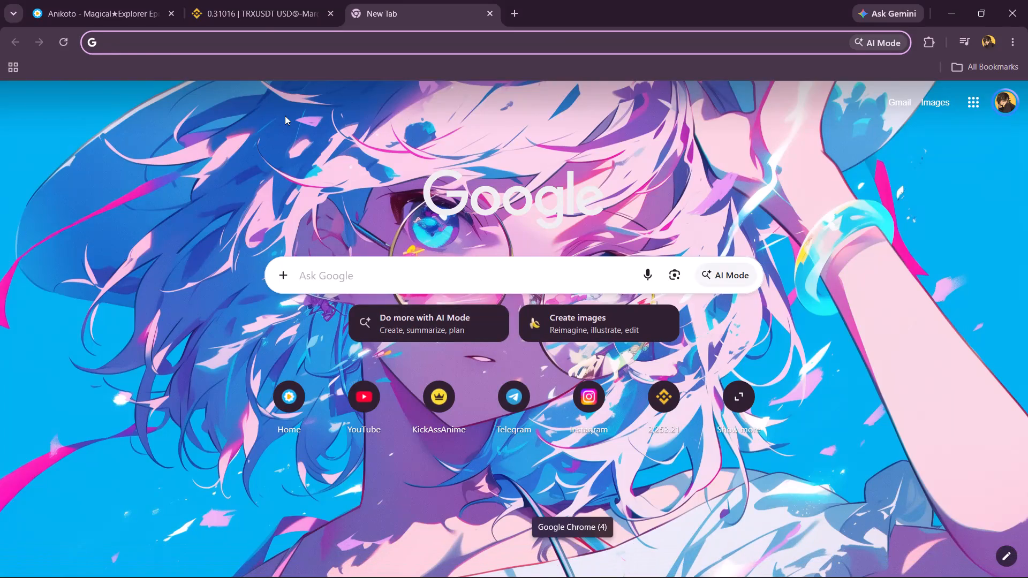
Return to the TRXUSDT chart and examine the candles around the 31 October short positions and the 1 November long position.
{"action": "left_click", "coordinate": [267, 3]}
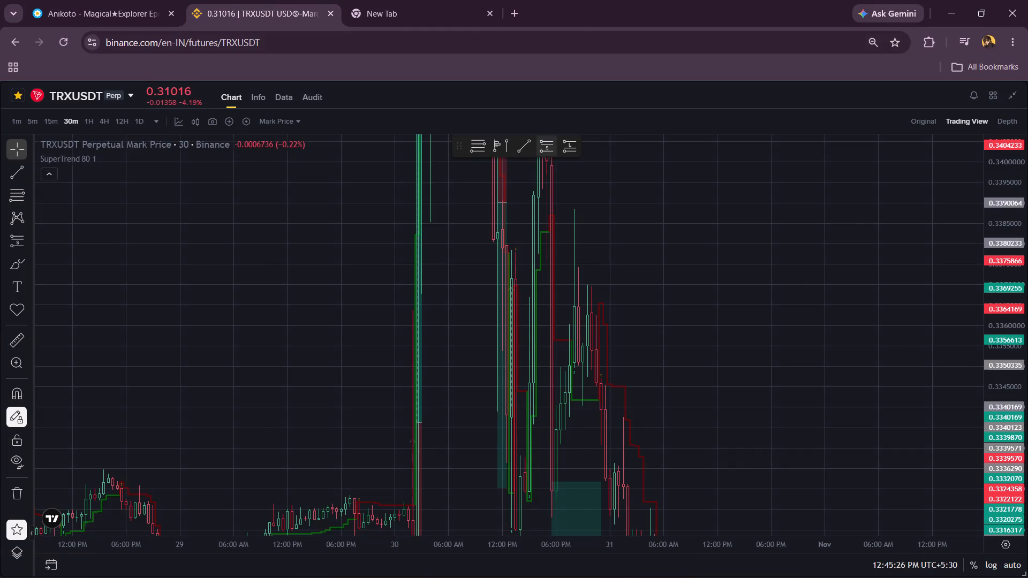
{"action": "scroll", "coordinate": [1027, 409], "scroll_direction": "down", "scroll_amount": 13}
{"action": "scroll", "coordinate": [824, 422], "scroll_direction": "up", "scroll_amount": 6}
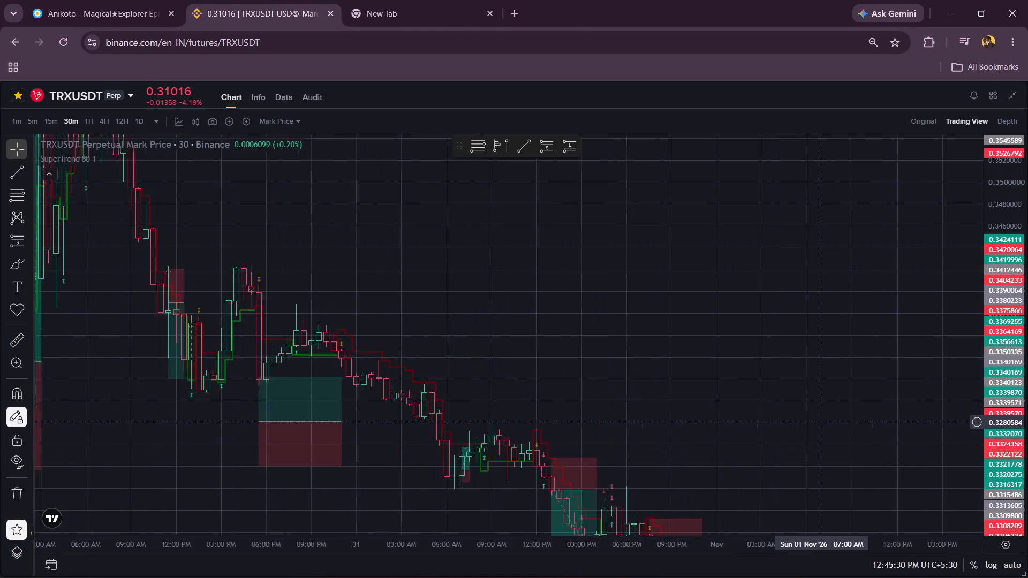
{"action": "left_click_drag", "start_coordinate": [775, 375], "coordinate": [821, 135]}
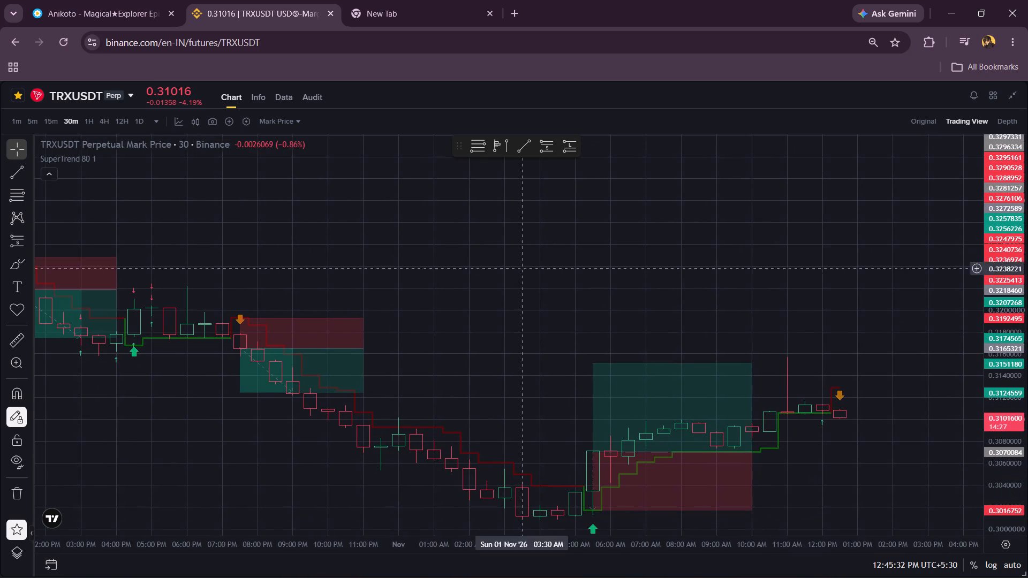
{"action": "scroll", "coordinate": [437, 328], "scroll_direction": "right", "scroll_amount": 5}
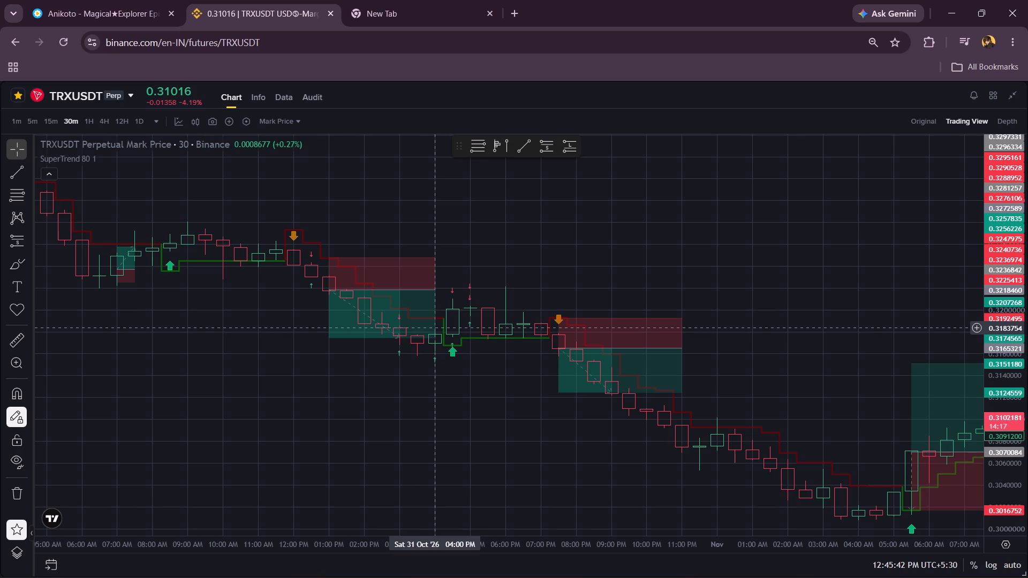
{"action": "left_click_drag", "start_coordinate": [563, 282], "coordinate": [456, 191]}
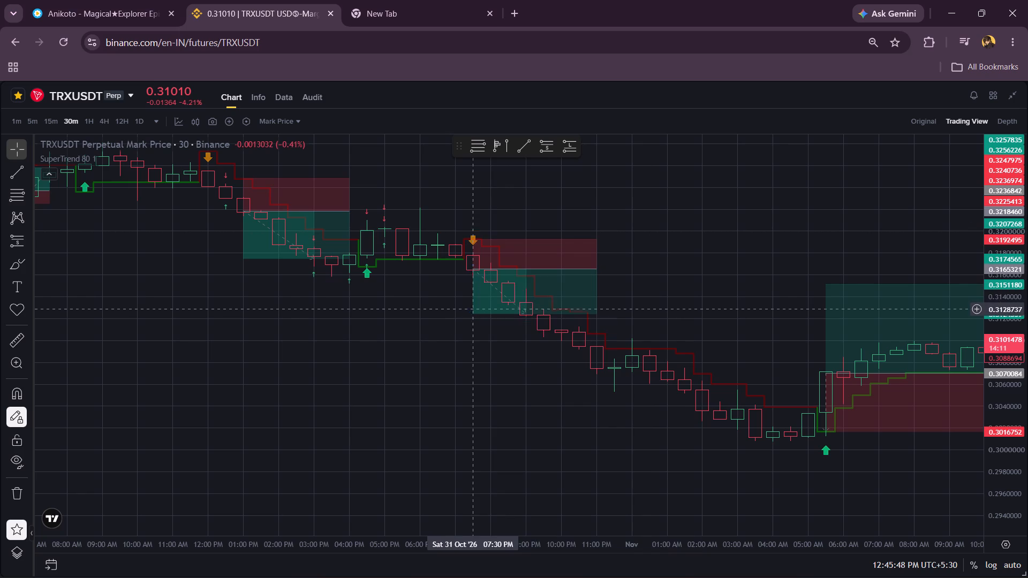
{"action": "scroll", "coordinate": [631, 416], "scroll_direction": "left", "scroll_amount": 3}
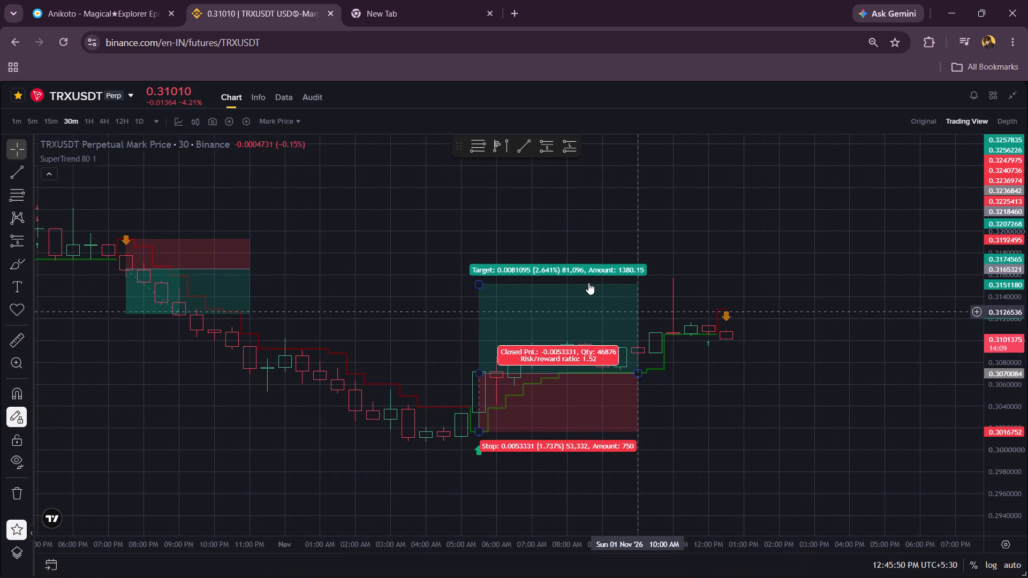
{"action": "scroll", "coordinate": [420, 293], "scroll_direction": "right", "scroll_amount": 8}
{"action": "scroll", "coordinate": [420, 293], "scroll_direction": "left", "scroll_amount": 8}
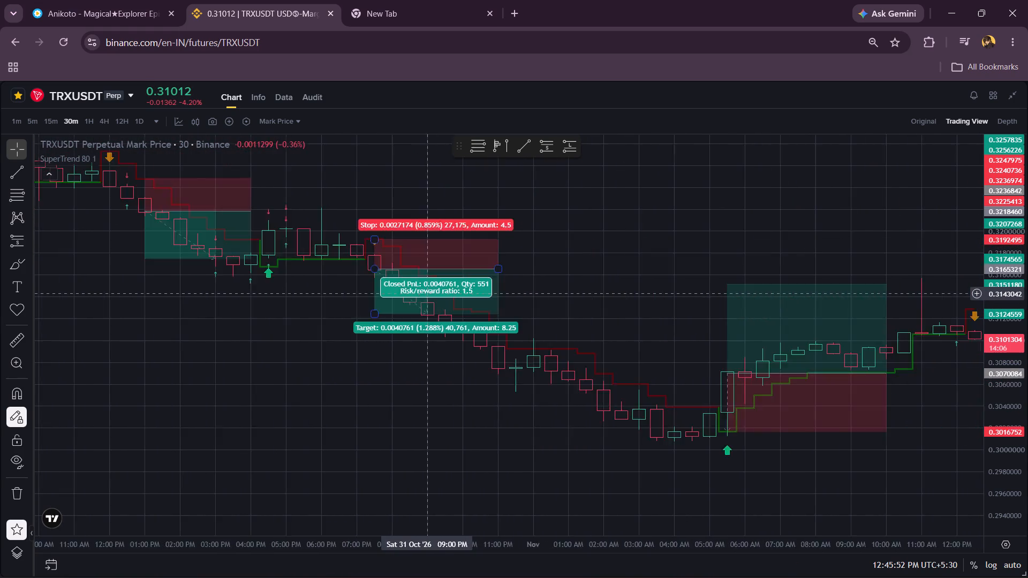
{"action": "scroll", "coordinate": [420, 293], "scroll_direction": "right", "scroll_amount": 14}
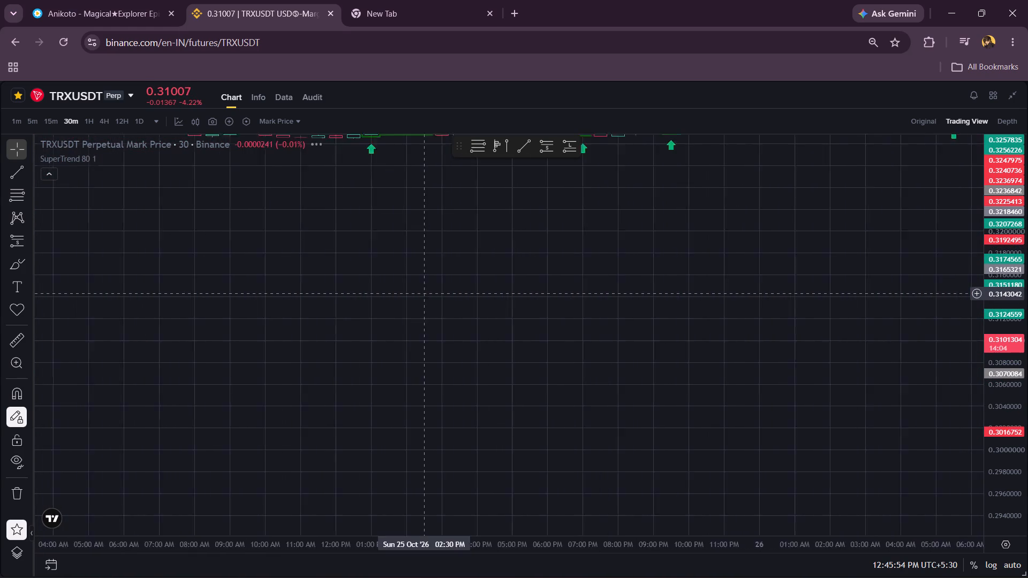
Examine the candle movement and marked positions from 25 October back to the 20 October short position.
{"action": "left_click_drag", "start_coordinate": [570, 186], "coordinate": [600, 477]}
{"action": "scroll", "coordinate": [640, 425], "scroll_direction": "down", "scroll_amount": 5}
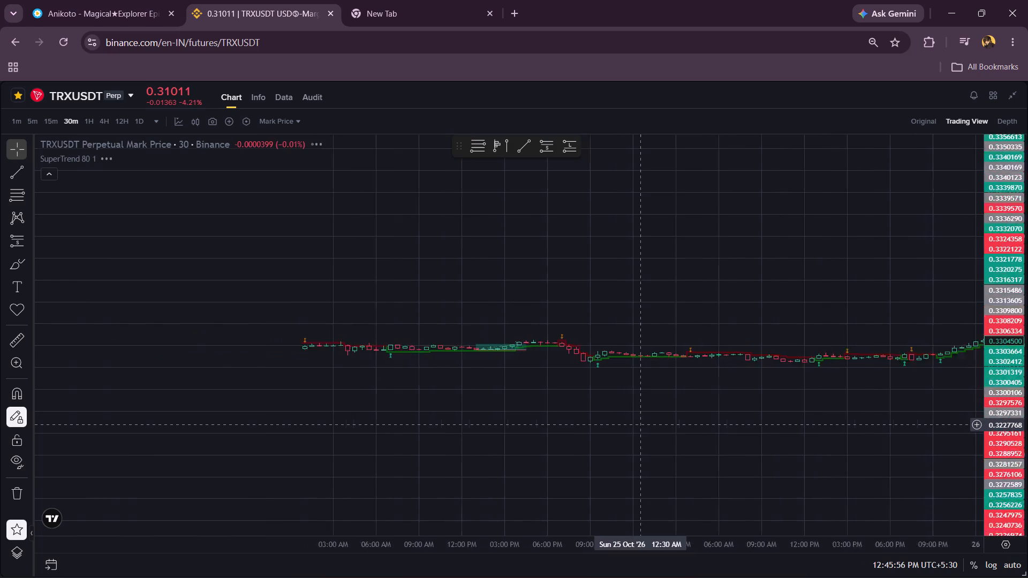
{"action": "scroll", "coordinate": [640, 425], "scroll_direction": "down", "scroll_amount": 4}
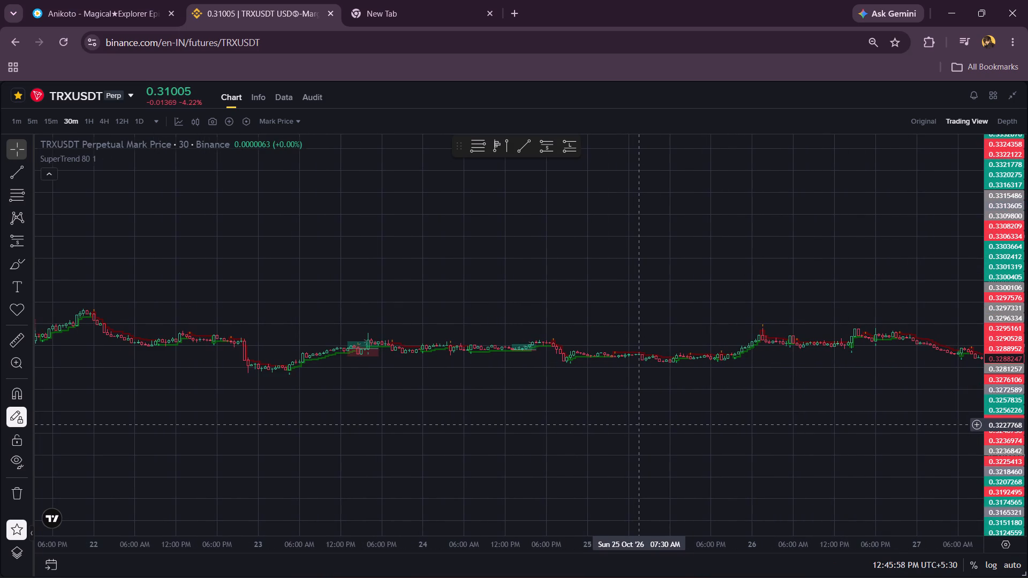
{"action": "scroll", "coordinate": [640, 425], "scroll_direction": "right", "scroll_amount": 4}
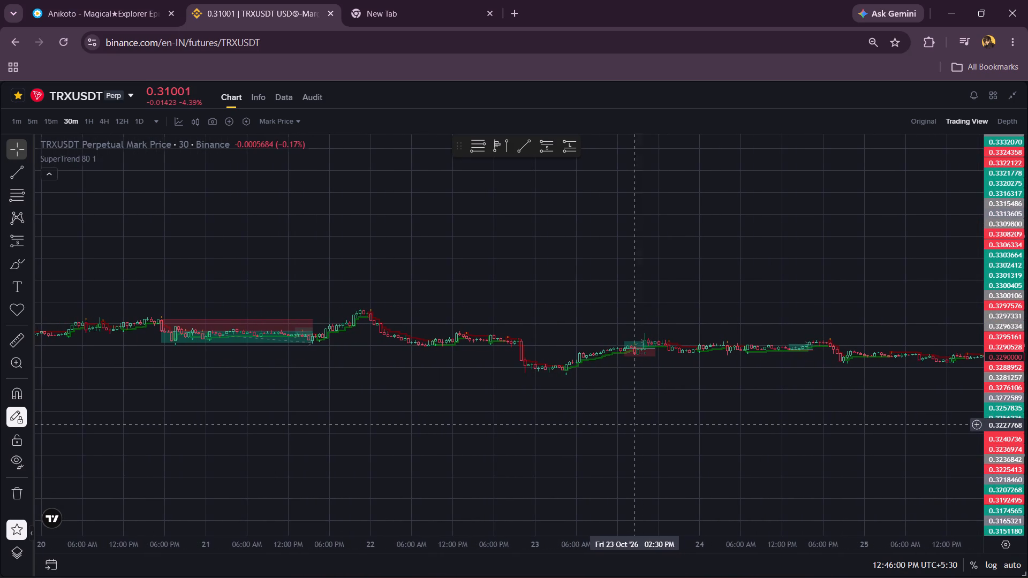
{"action": "scroll", "coordinate": [523, 422], "scroll_direction": "right", "scroll_amount": 4}
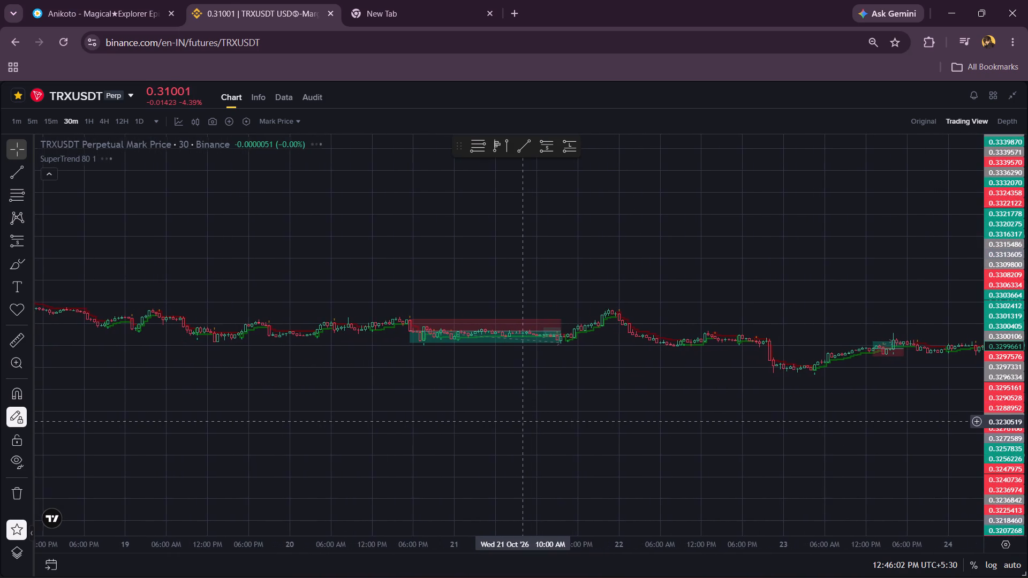
{"action": "scroll", "coordinate": [435, 407], "scroll_direction": "right", "scroll_amount": 3}
{"action": "scroll", "coordinate": [435, 407], "scroll_direction": "up", "scroll_amount": 3}
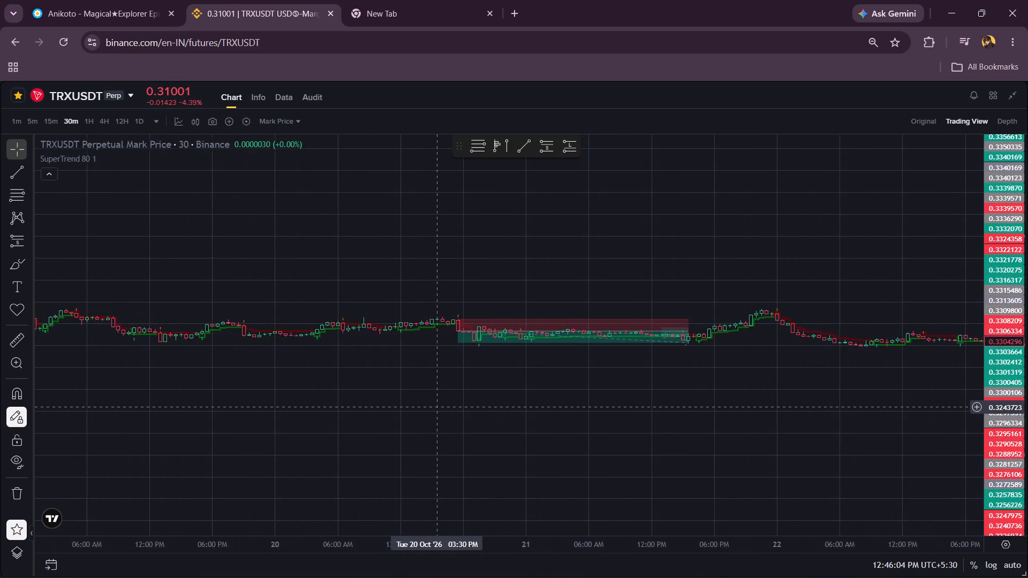
{"action": "scroll", "coordinate": [435, 407], "scroll_direction": "up", "scroll_amount": 1}
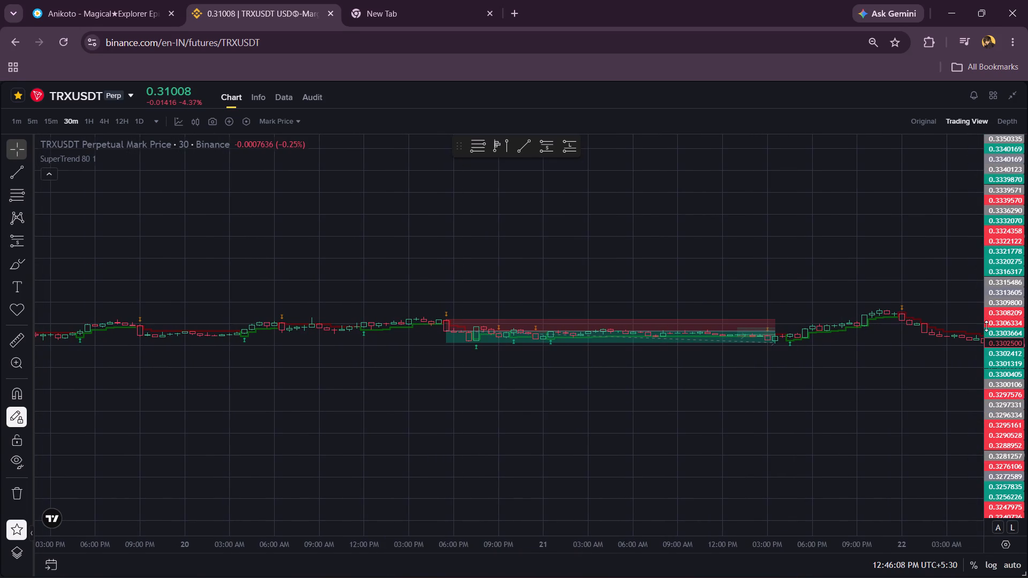
{"action": "scroll", "coordinate": [986, 326], "scroll_direction": "up", "scroll_amount": 3}
{"action": "scroll", "coordinate": [986, 326], "scroll_direction": "right", "scroll_amount": 13}
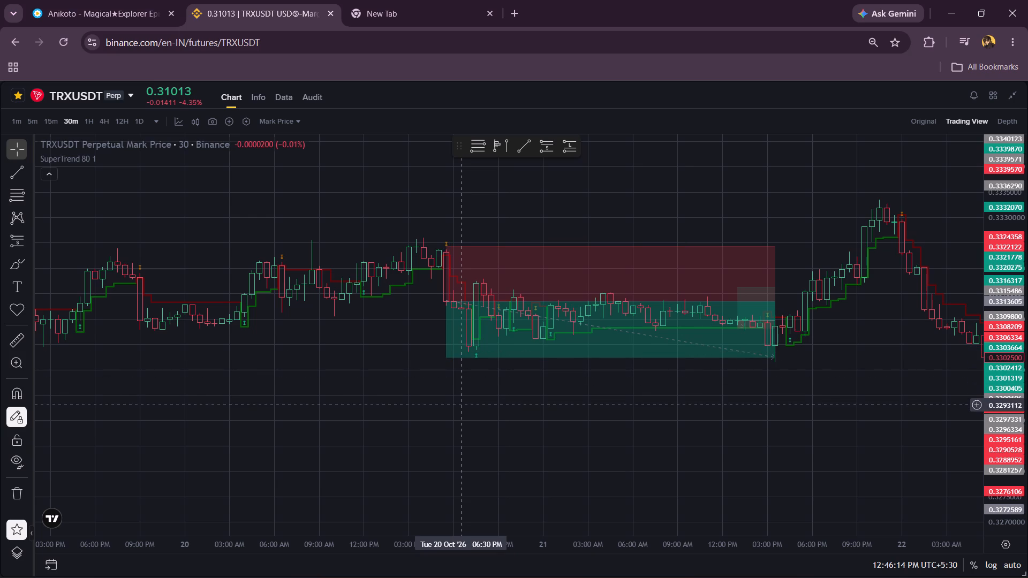
Review the candles through the 14 October long position and the price movement from there to the 20 October short position.
{"action": "scroll", "coordinate": [273, 380], "scroll_direction": "right", "scroll_amount": 3}
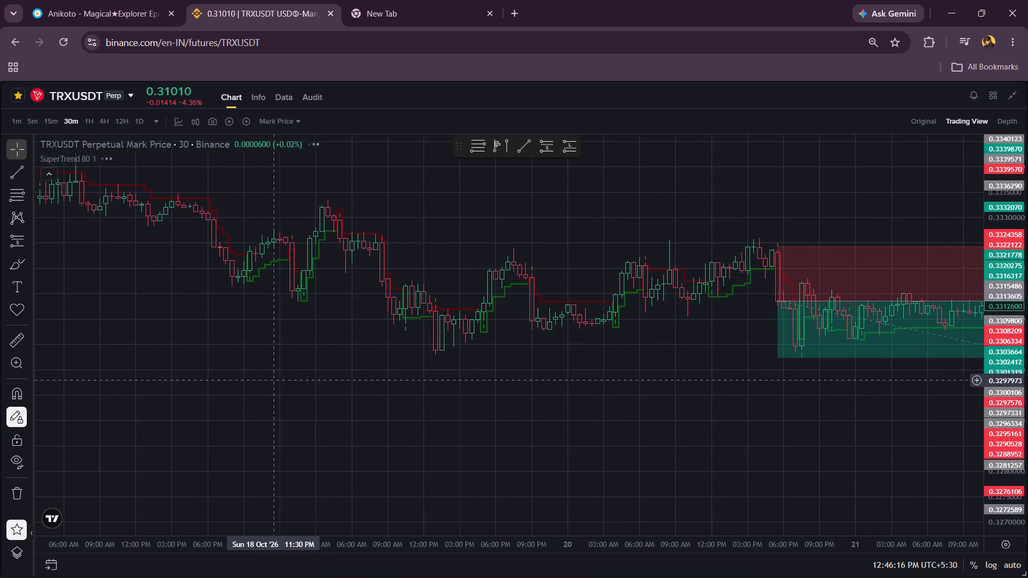
{"action": "scroll", "coordinate": [273, 380], "scroll_direction": "down", "scroll_amount": 4}
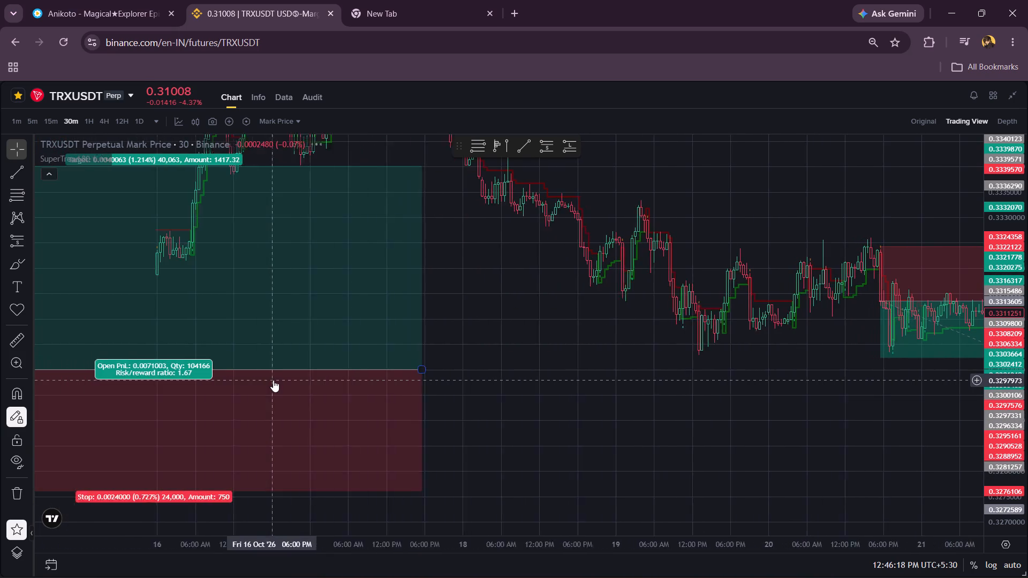
{"action": "scroll", "coordinate": [264, 287], "scroll_direction": "right", "scroll_amount": 5}
{"action": "scroll", "coordinate": [264, 287], "scroll_direction": "up", "scroll_amount": 1}
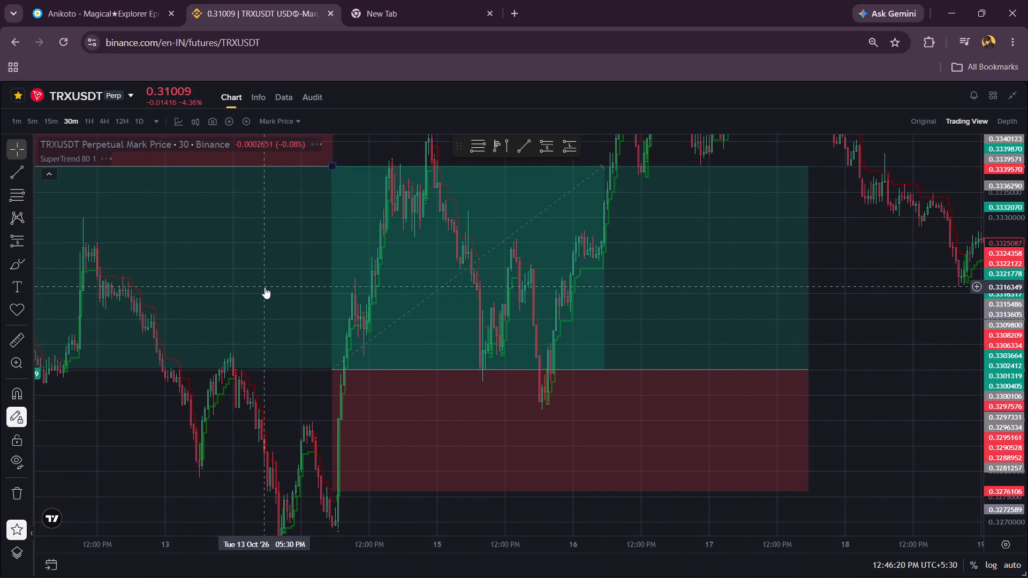
{"action": "scroll", "coordinate": [999, 327], "scroll_direction": "down", "scroll_amount": 7}
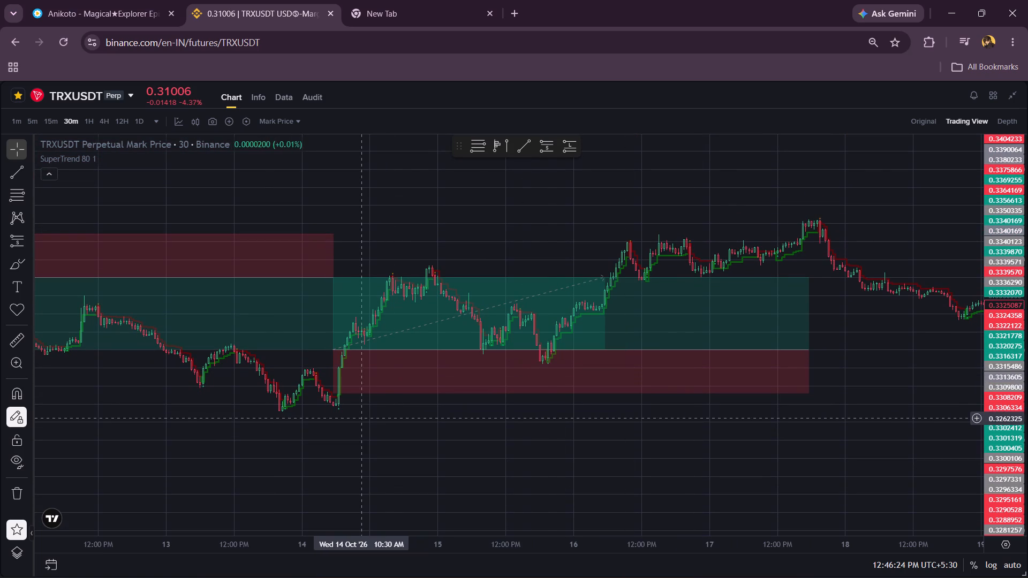
{"action": "scroll", "coordinate": [549, 421], "scroll_direction": "up", "scroll_amount": 2}
{"action": "scroll", "coordinate": [549, 421], "scroll_direction": "left", "scroll_amount": 2}
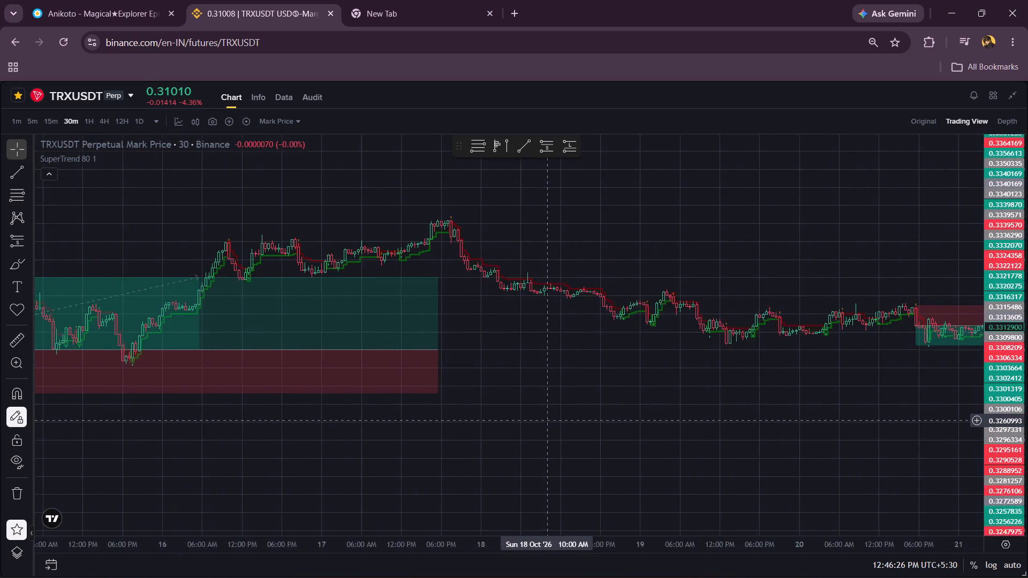
{"action": "scroll", "coordinate": [549, 421], "scroll_direction": "left", "scroll_amount": 3}
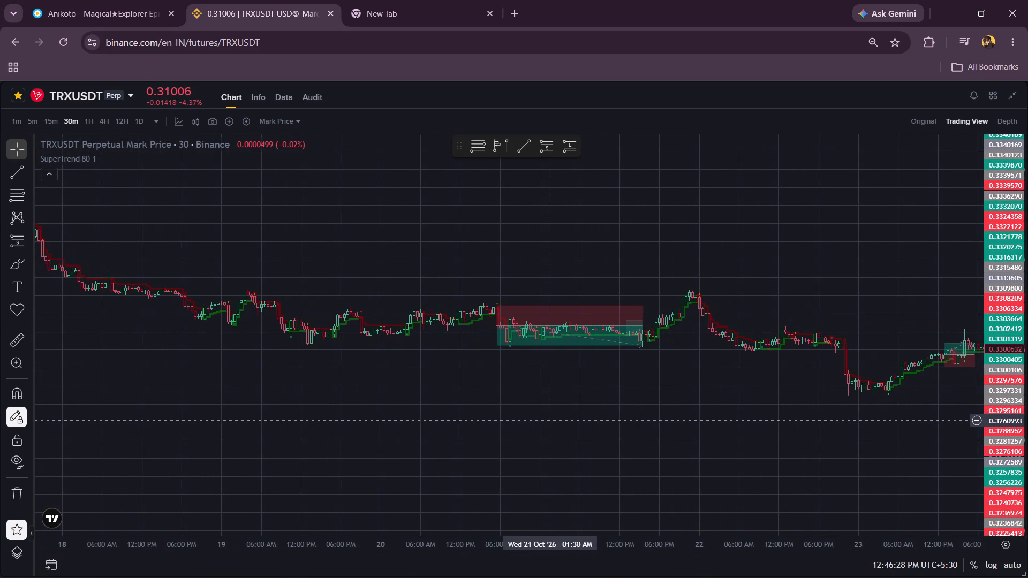
Place a long position on 20 October at 01:30 PM, before the short position, with entry at about 0.33201.
{"action": "scroll", "coordinate": [450, 437], "scroll_direction": "right", "scroll_amount": 6}
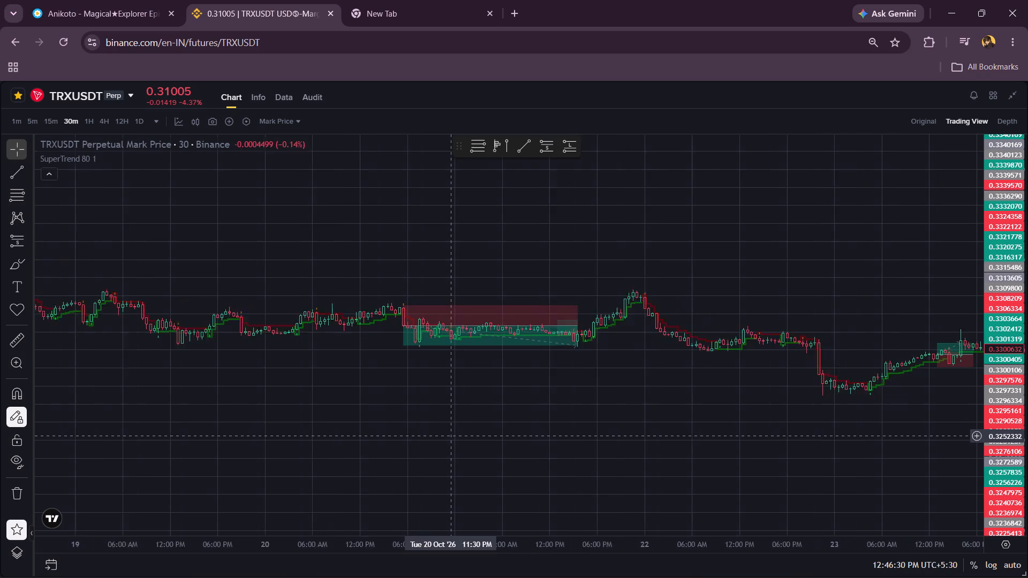
{"action": "scroll", "coordinate": [450, 437], "scroll_direction": "right", "scroll_amount": 12}
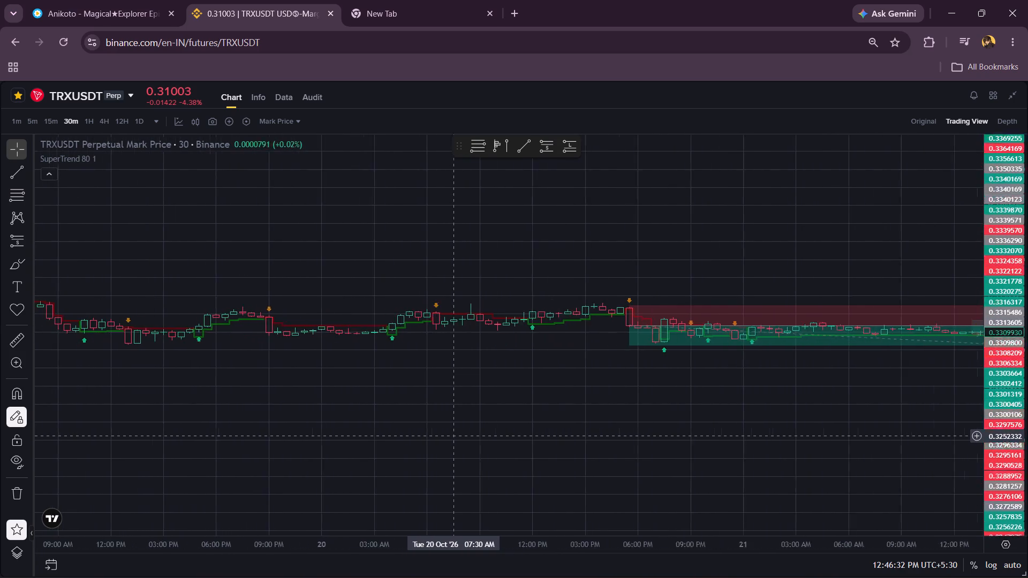
{"action": "scroll", "coordinate": [450, 437], "scroll_direction": "up", "scroll_amount": 4}
{"action": "scroll", "coordinate": [450, 437], "scroll_direction": "right", "scroll_amount": 1}
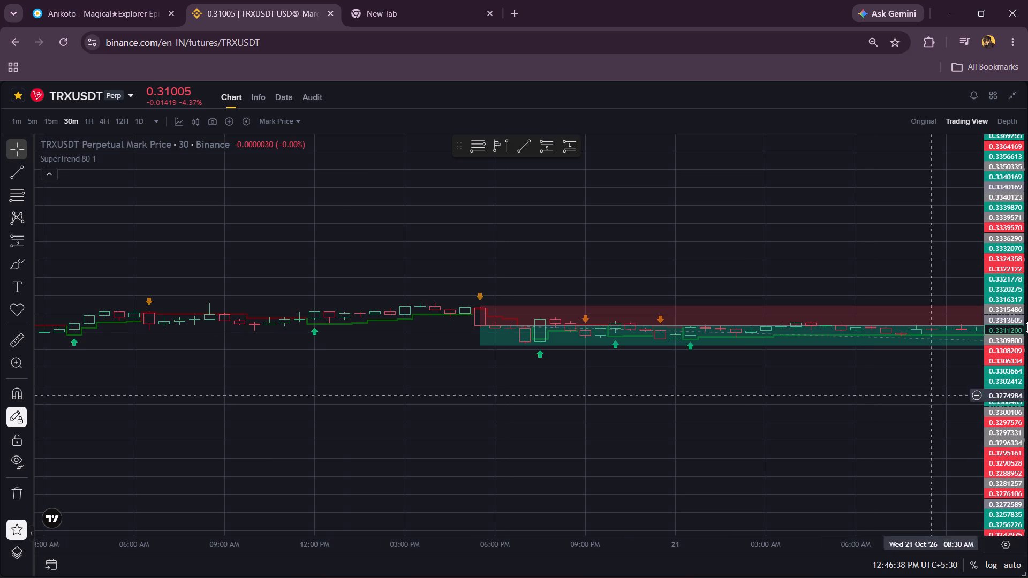
{"action": "scroll", "coordinate": [1017, 314], "scroll_direction": "right", "scroll_amount": 4}
{"action": "scroll", "coordinate": [1017, 314], "scroll_direction": "up", "scroll_amount": 5}
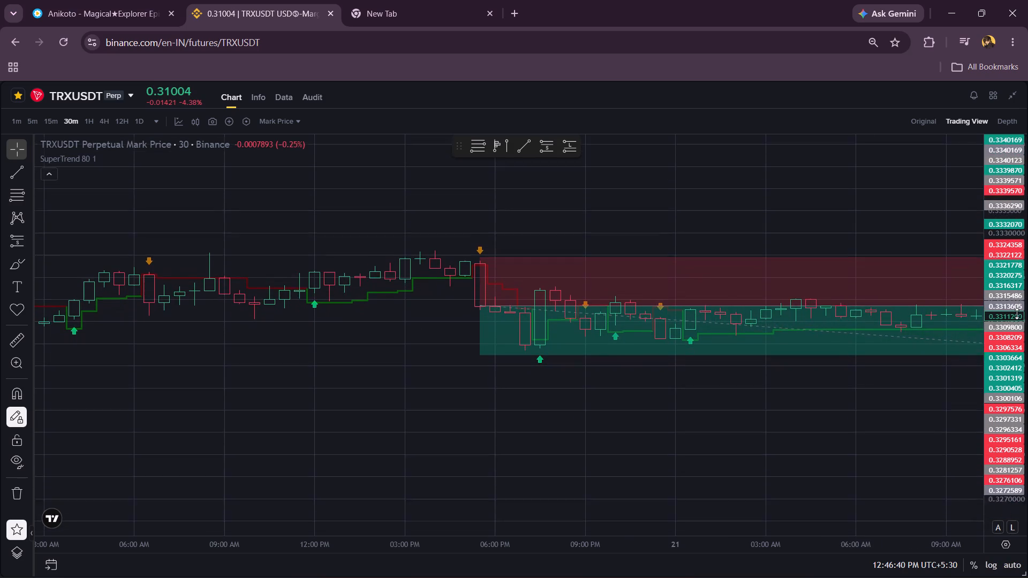
{"action": "scroll", "coordinate": [1017, 314], "scroll_direction": "right", "scroll_amount": 2}
{"action": "scroll", "coordinate": [669, 187], "scroll_direction": "right", "scroll_amount": 2}
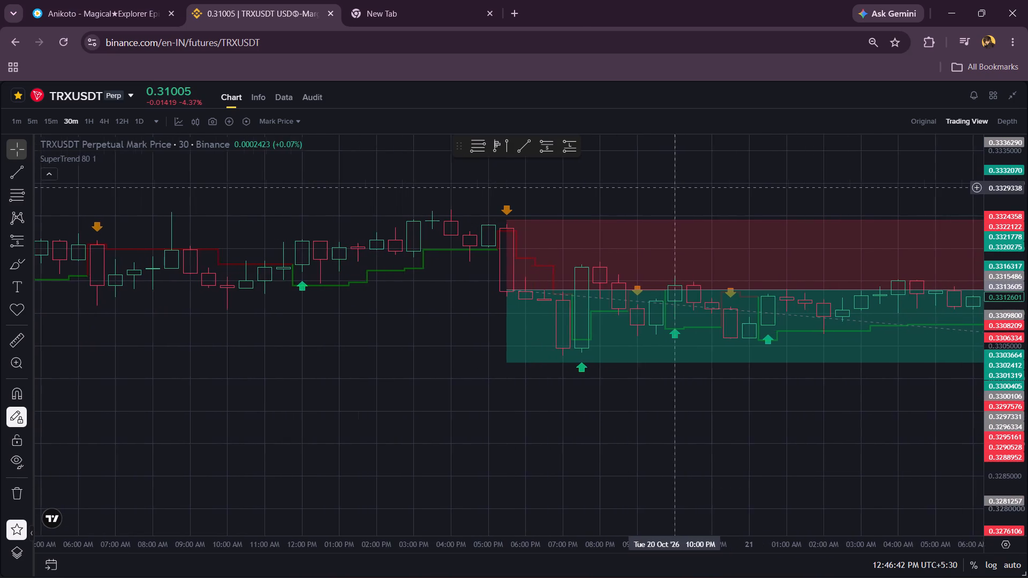
{"action": "left_click_drag", "start_coordinate": [669, 187], "coordinate": [696, 283]}
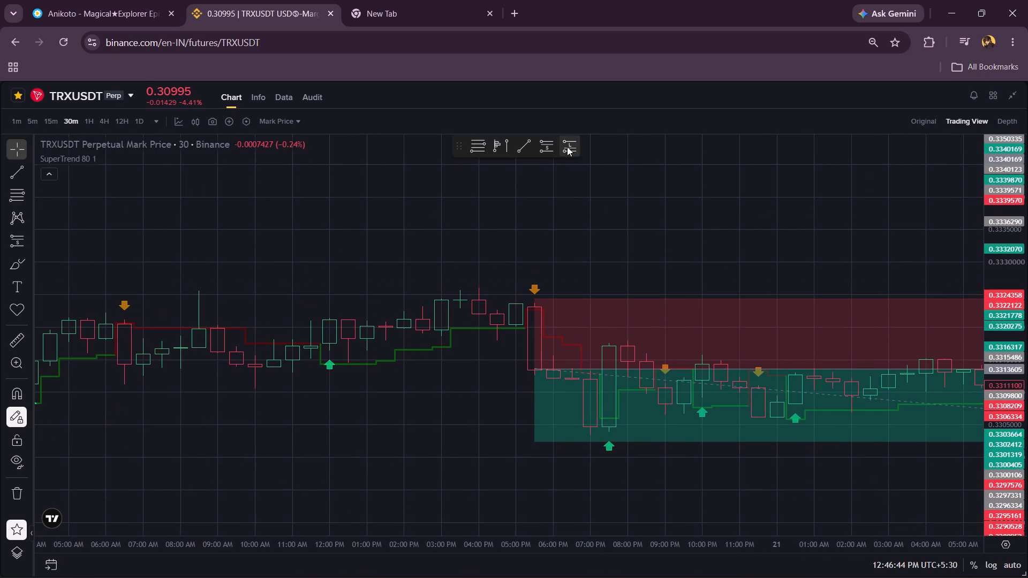
{"action": "left_click", "coordinate": [567, 144]}
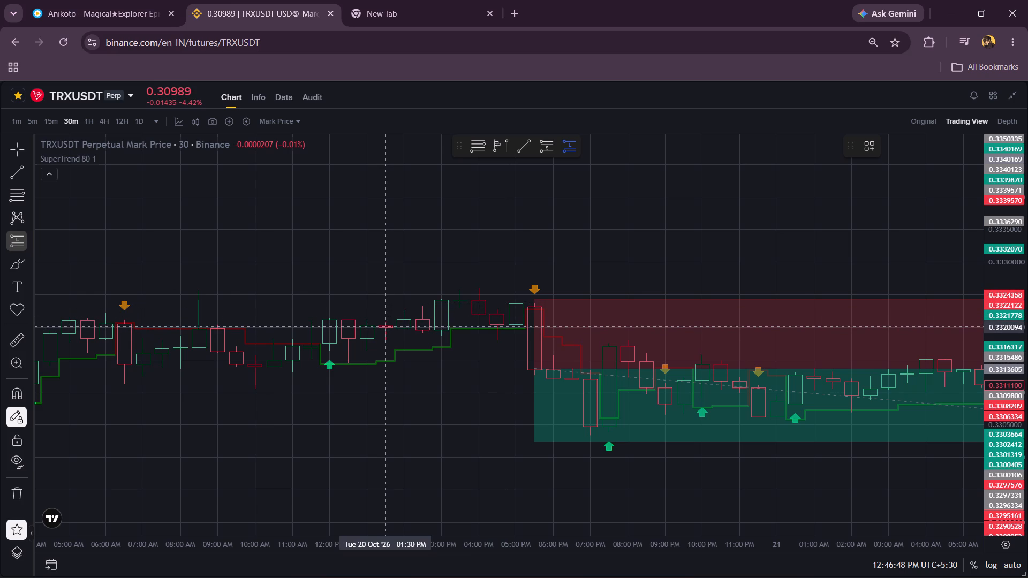
{"action": "left_click", "coordinate": [380, 326]}
{"action": "right_click", "coordinate": [352, 284]}
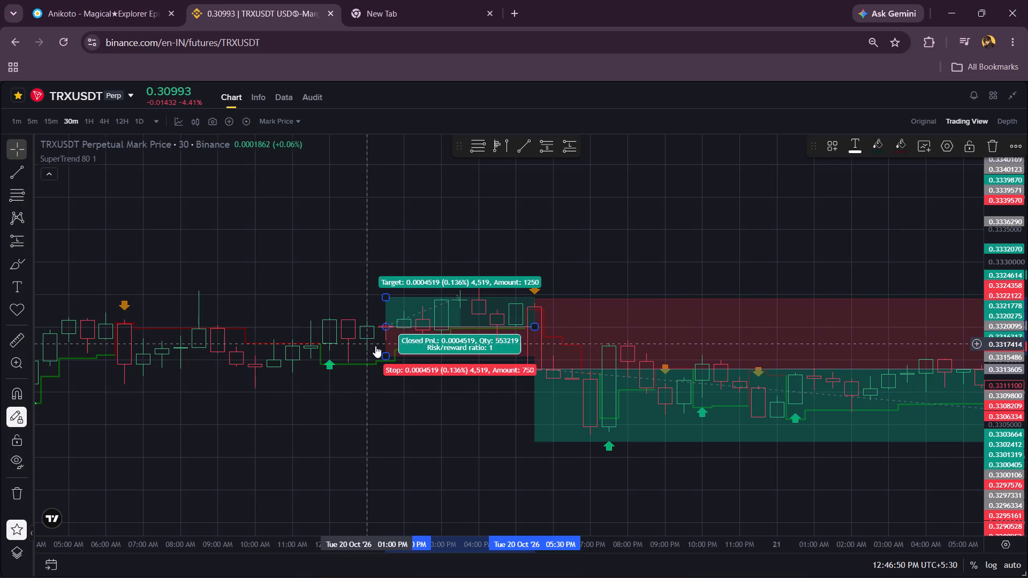
Adjust the new long position's stop to about 0.33150 and its target to about 0.33252, for a risk/reward ratio of 1.
{"action": "left_click_drag", "start_coordinate": [384, 356], "coordinate": [385, 357]}
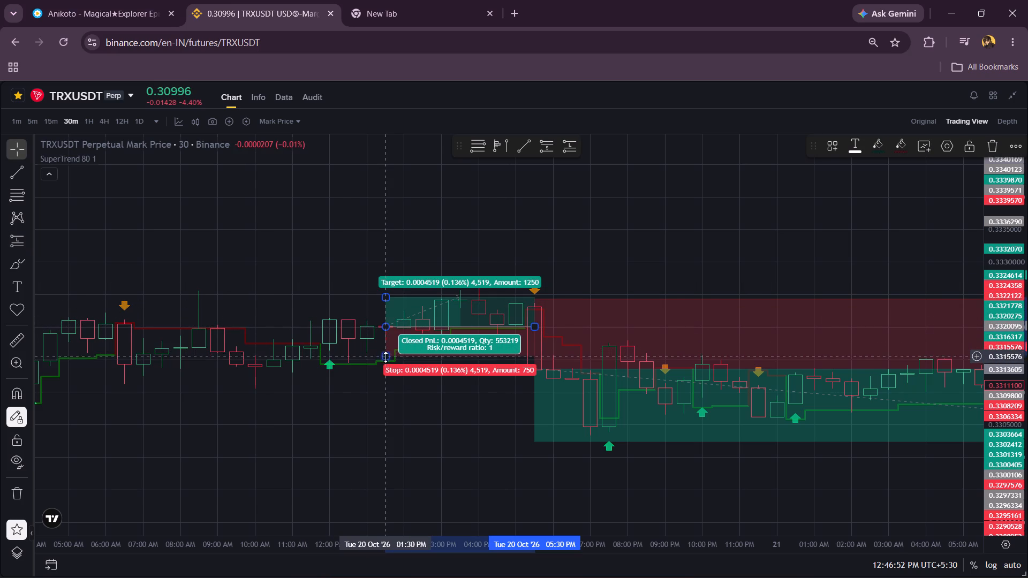
{"action": "left_click_drag", "start_coordinate": [385, 357], "coordinate": [397, 361]}
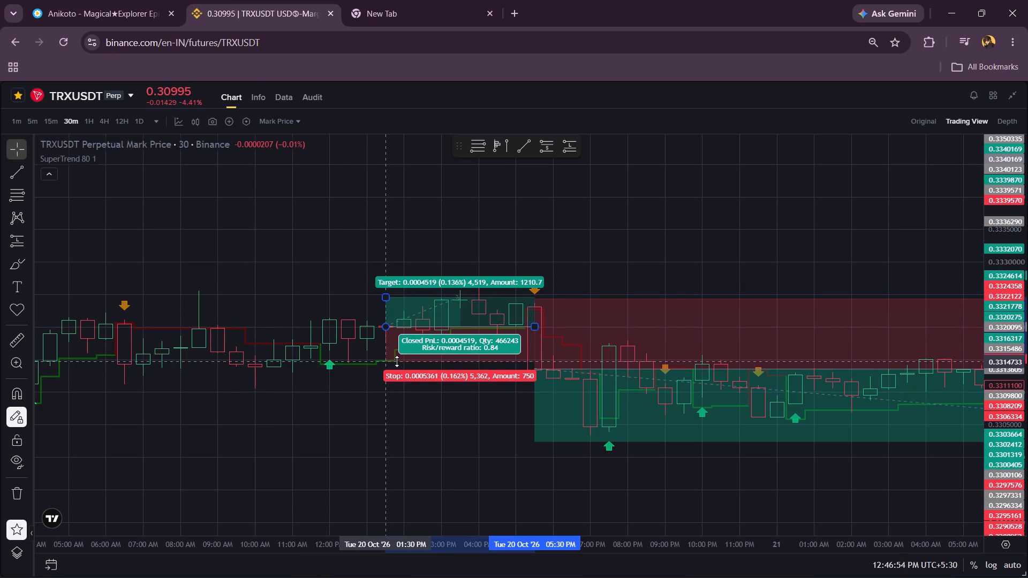
{"action": "left_click_drag", "start_coordinate": [397, 361], "coordinate": [397, 360]}
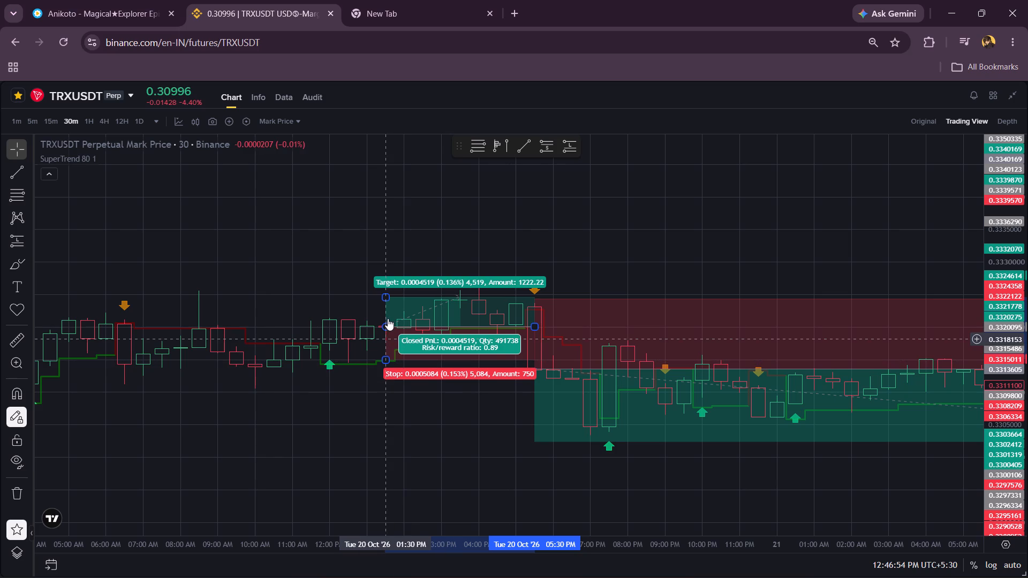
{"action": "left_click_drag", "start_coordinate": [384, 299], "coordinate": [386, 296]}
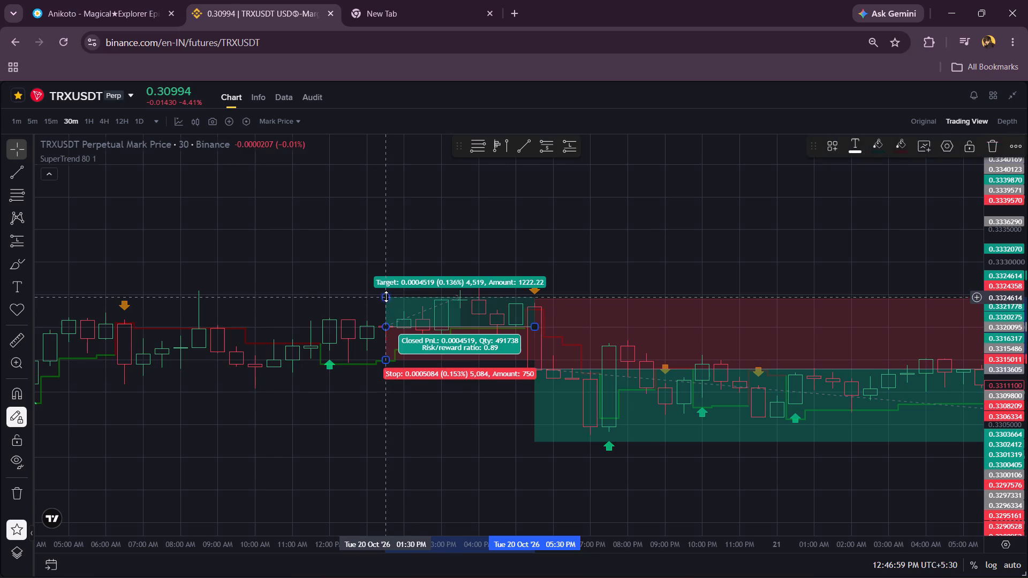
{"action": "left_click_drag", "start_coordinate": [386, 296], "coordinate": [392, 293]}
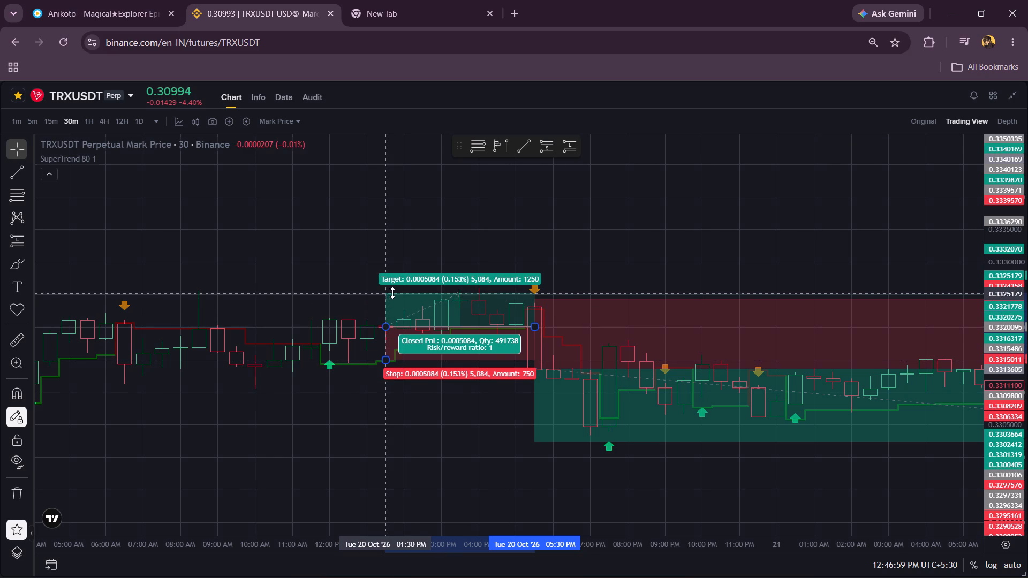
Raise the target of the 20 October 01:30 PM long position to about 0.33277, keeping its entry and stop.
{"action": "left_click_drag", "start_coordinate": [392, 293], "coordinate": [397, 288]}
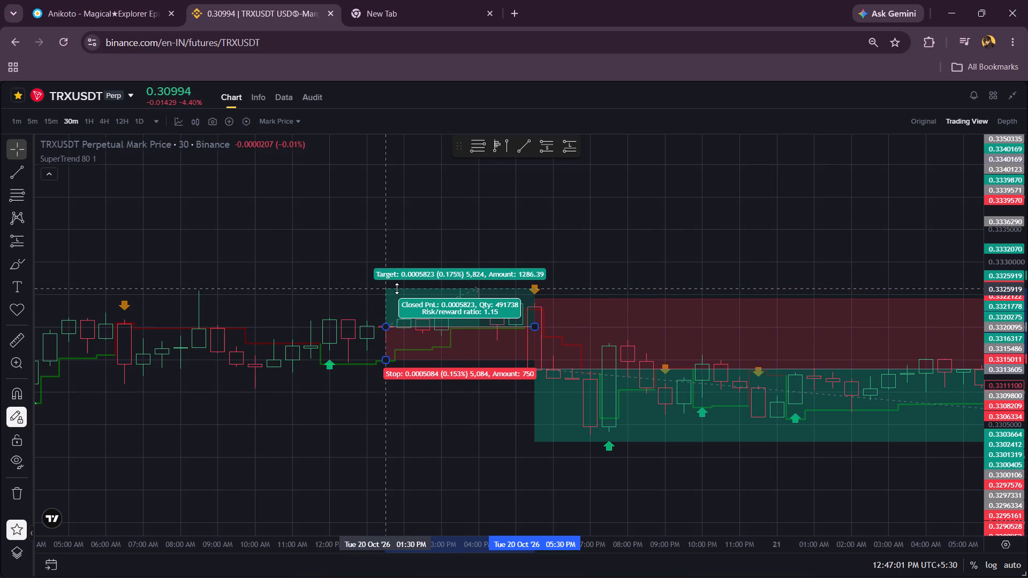
{"action": "left_click_drag", "start_coordinate": [397, 288], "coordinate": [399, 284]}
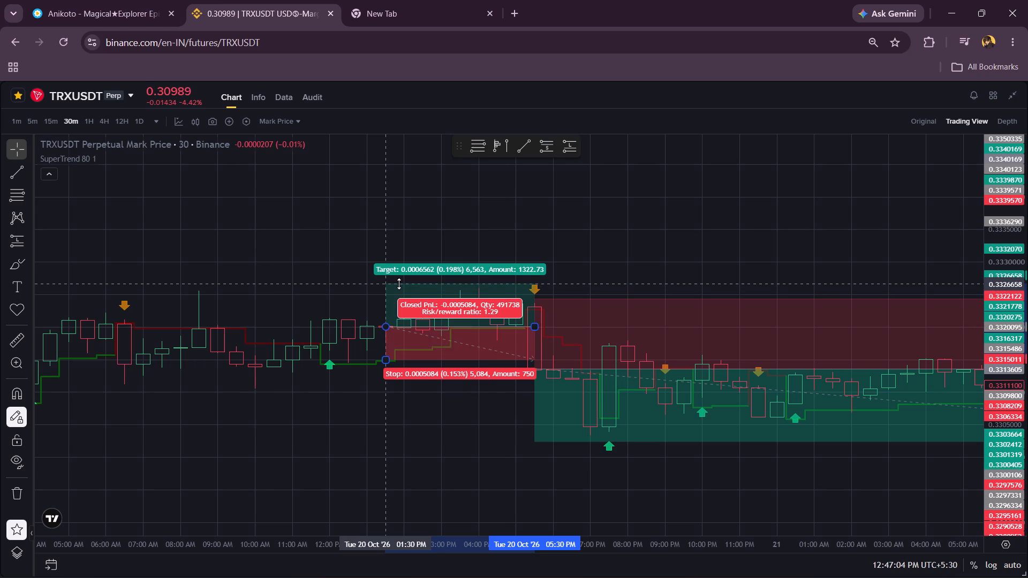
{"action": "left_click_drag", "start_coordinate": [399, 284], "coordinate": [400, 282]}
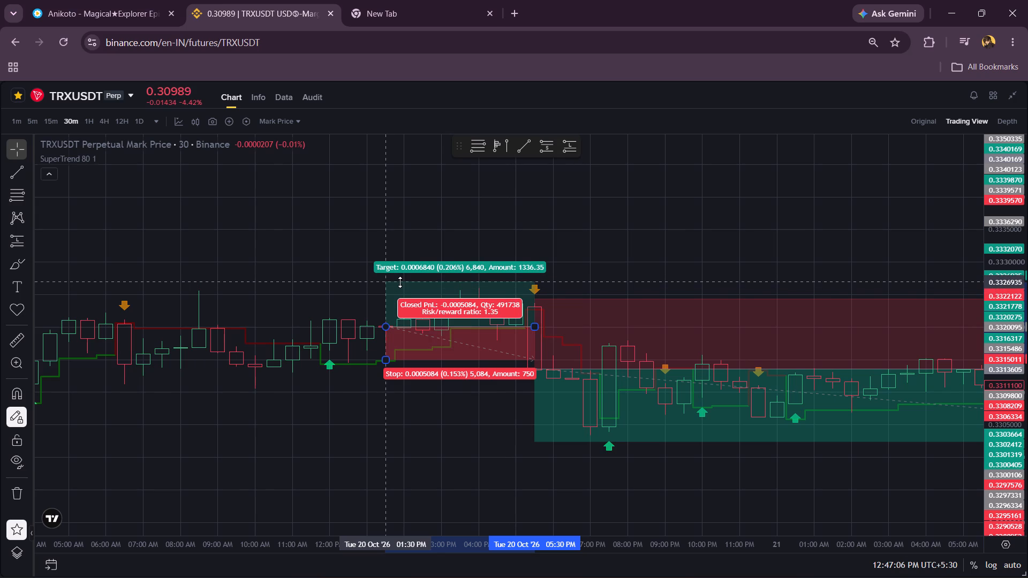
{"action": "left_click_drag", "start_coordinate": [400, 282], "coordinate": [400, 281]}
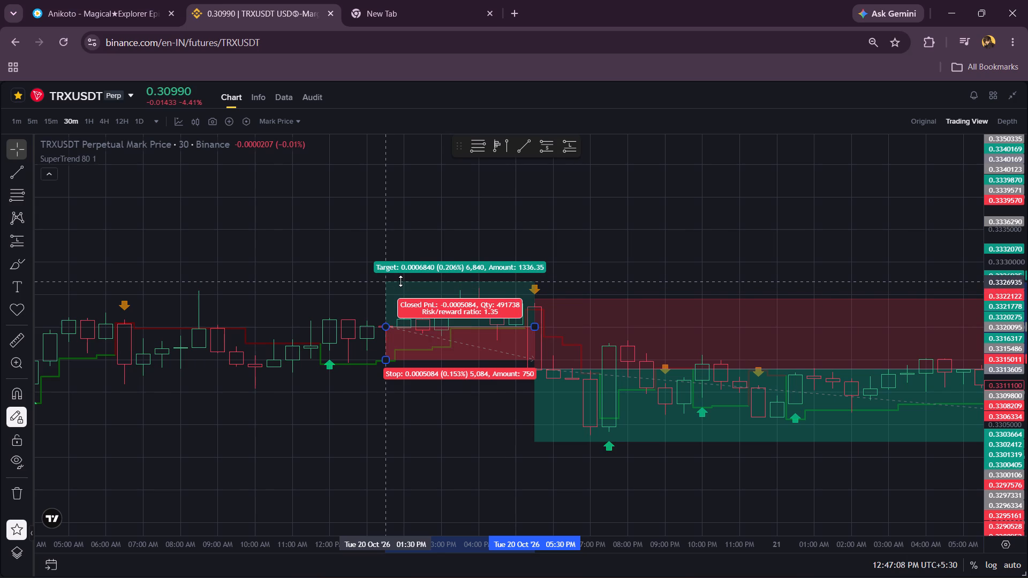
{"action": "left_click_drag", "start_coordinate": [400, 281], "coordinate": [404, 276]}
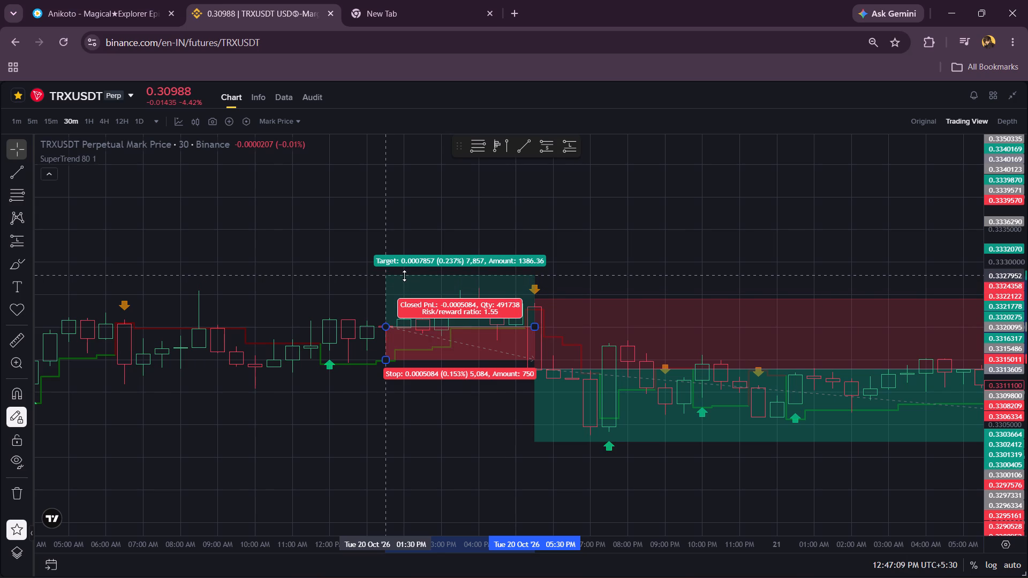
{"action": "left_click_drag", "start_coordinate": [404, 276], "coordinate": [406, 278]}
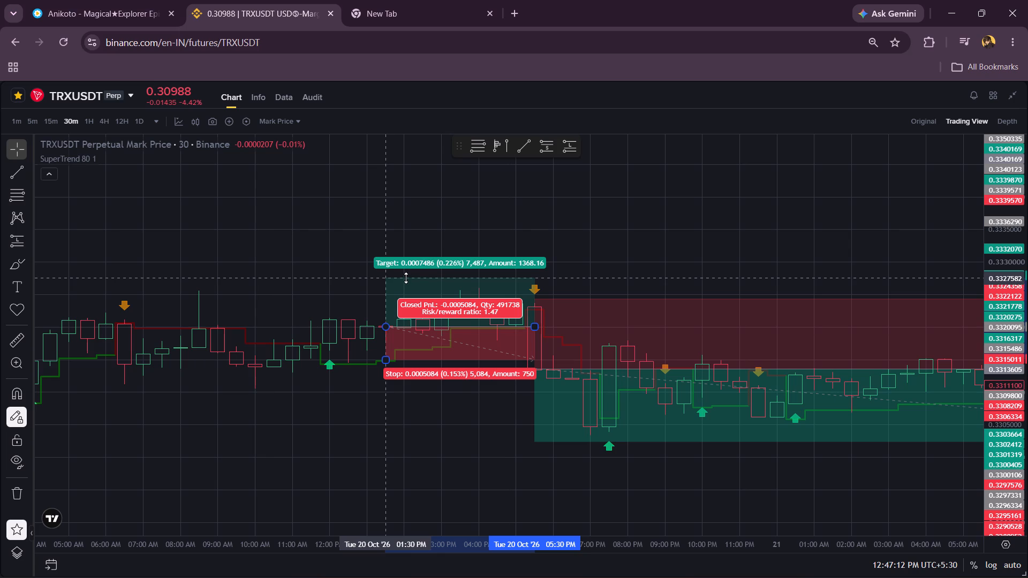
{"action": "left_click_drag", "start_coordinate": [406, 278], "coordinate": [406, 277]}
{"action": "left_click", "coordinate": [585, 238]}
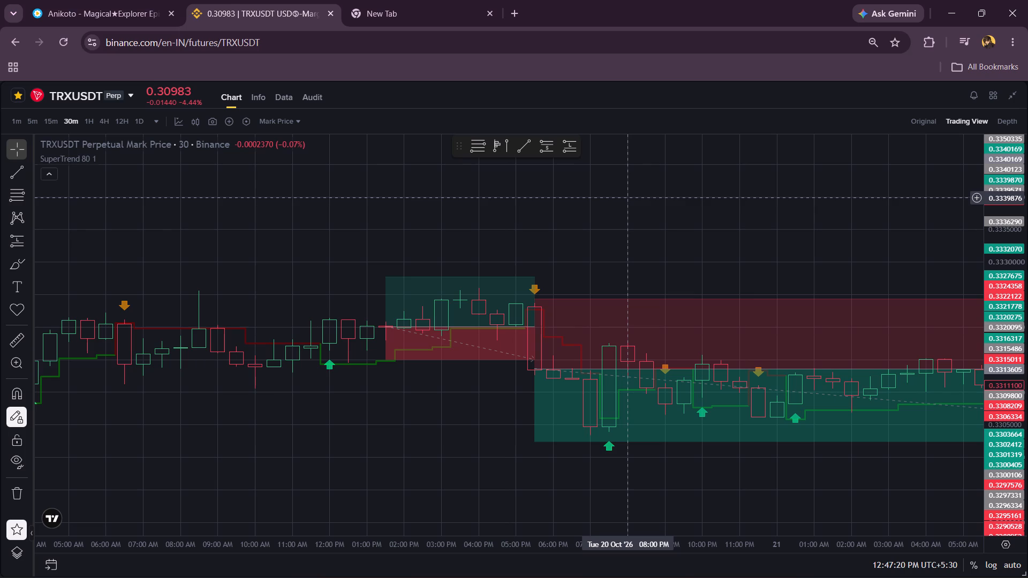
Examine the candles and SuperTrend signals from the 20 October short position forward to 24 October.
{"action": "scroll", "coordinate": [632, 197], "scroll_direction": "down", "scroll_amount": 1}
{"action": "scroll", "coordinate": [632, 197], "scroll_direction": "left", "scroll_amount": 2}
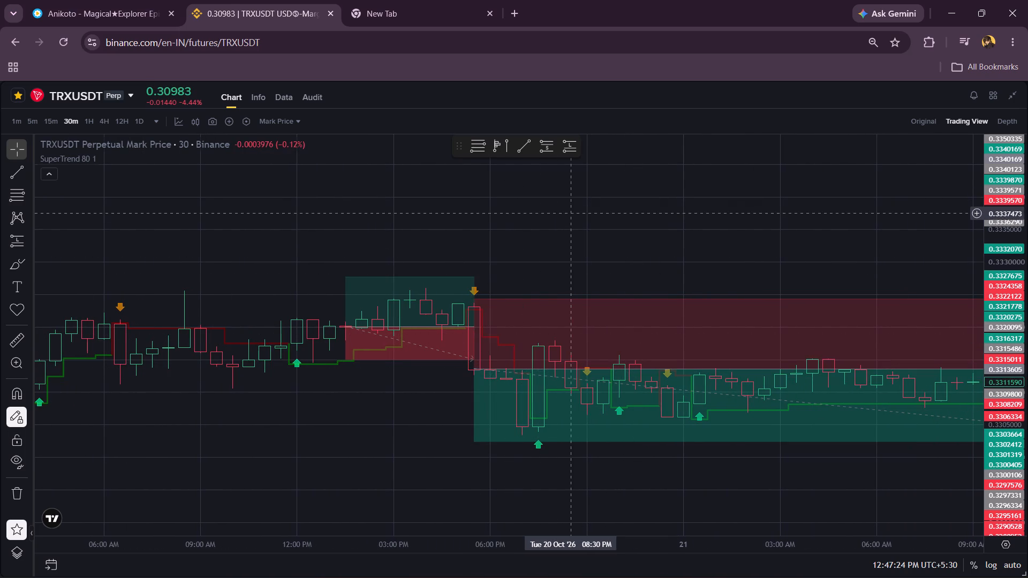
{"action": "scroll", "coordinate": [574, 212], "scroll_direction": "left", "scroll_amount": 4}
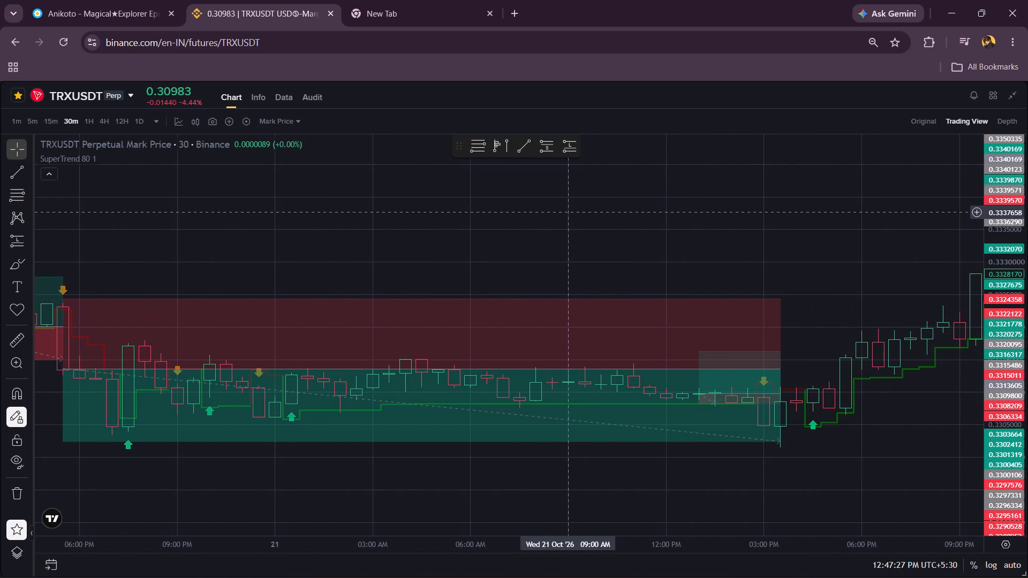
{"action": "scroll", "coordinate": [574, 212], "scroll_direction": "left", "scroll_amount": 3}
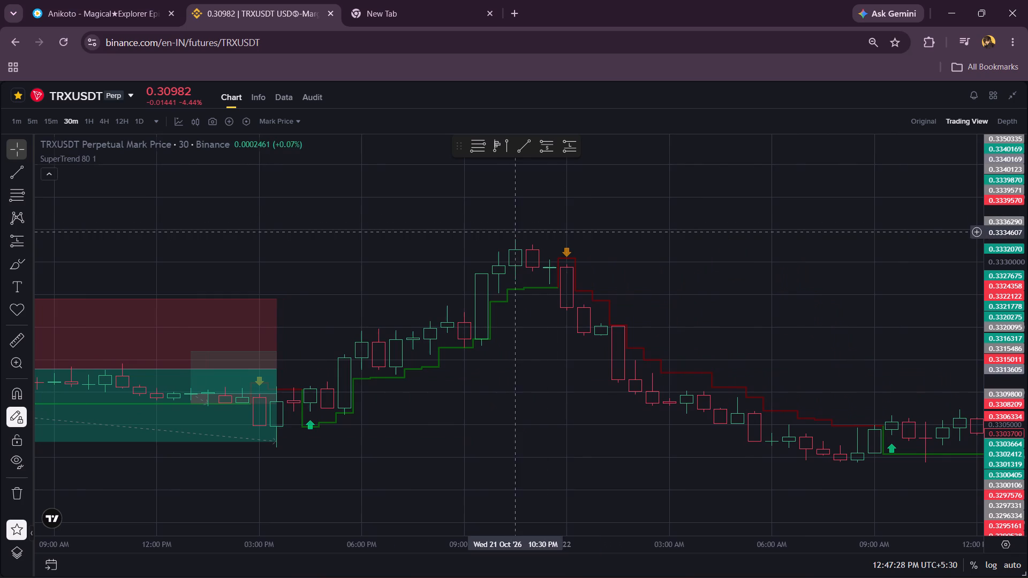
{"action": "scroll", "coordinate": [505, 232], "scroll_direction": "left", "scroll_amount": 7}
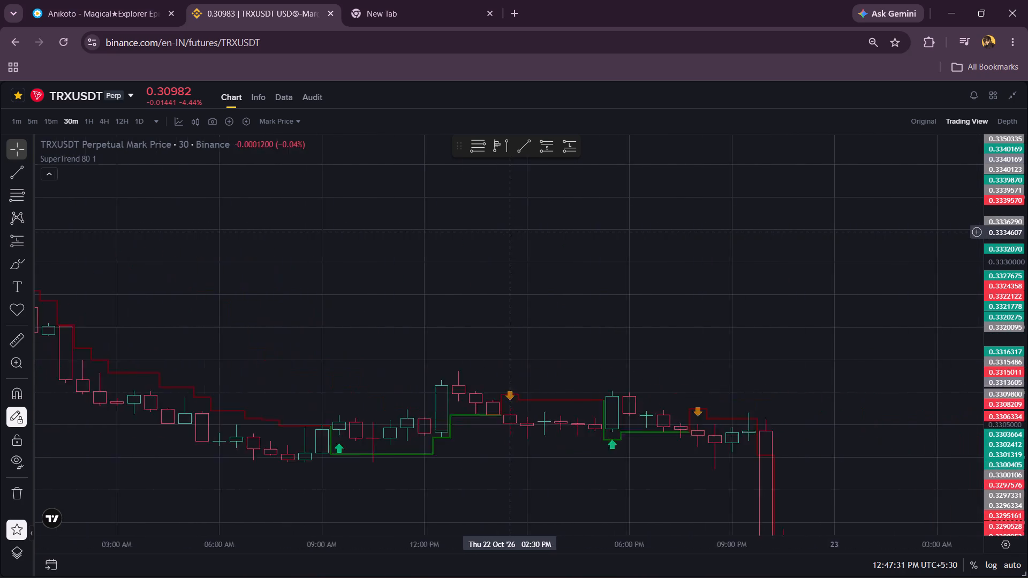
{"action": "scroll", "coordinate": [505, 232], "scroll_direction": "left", "scroll_amount": 4}
{"action": "scroll", "coordinate": [509, 232], "scroll_direction": "right", "scroll_amount": 5}
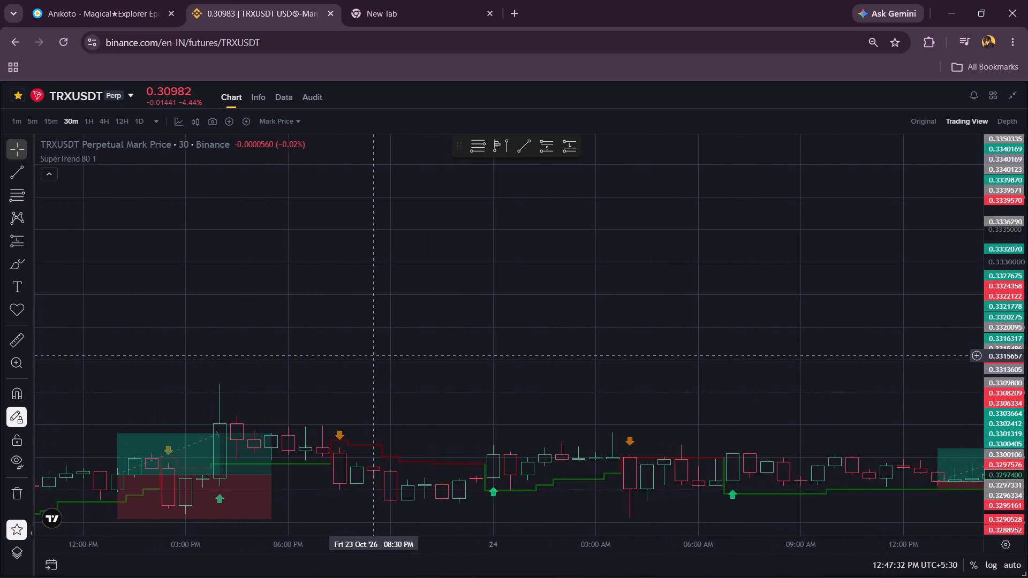
Examine the price movement and SuperTrend signals before and after the 23 October long position.
{"action": "left_click_drag", "start_coordinate": [371, 355], "coordinate": [521, 140]}
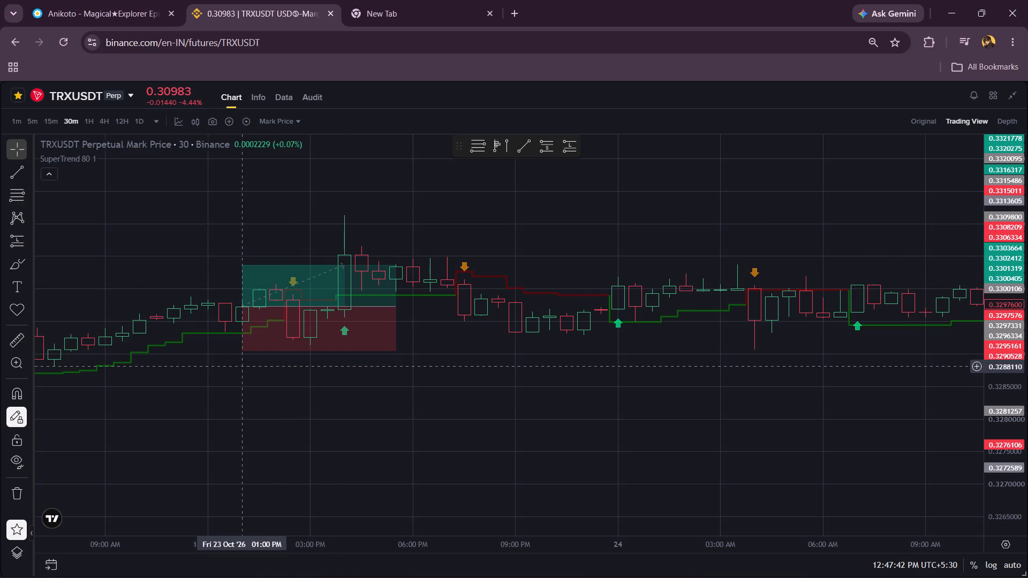
{"action": "scroll", "coordinate": [283, 248], "scroll_direction": "right", "scroll_amount": 3}
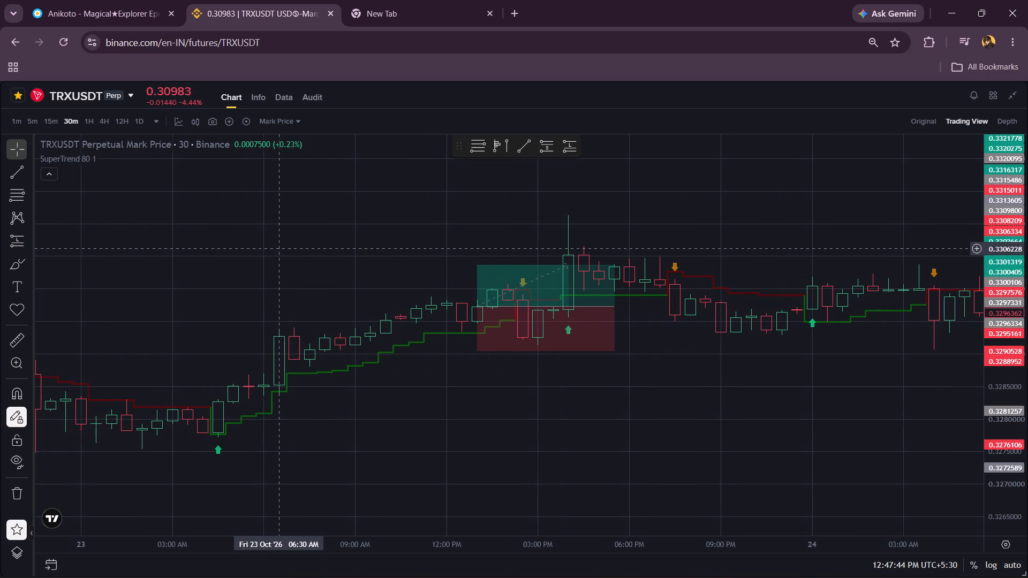
{"action": "scroll", "coordinate": [283, 248], "scroll_direction": "down", "scroll_amount": 1}
{"action": "scroll", "coordinate": [283, 248], "scroll_direction": "left", "scroll_amount": 1}
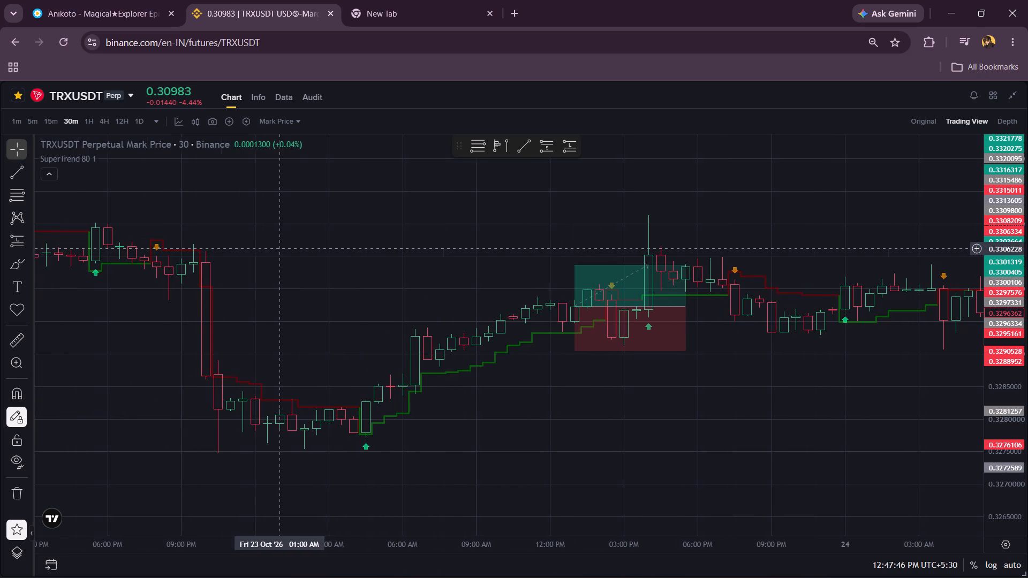
{"action": "scroll", "coordinate": [283, 248], "scroll_direction": "left", "scroll_amount": 2}
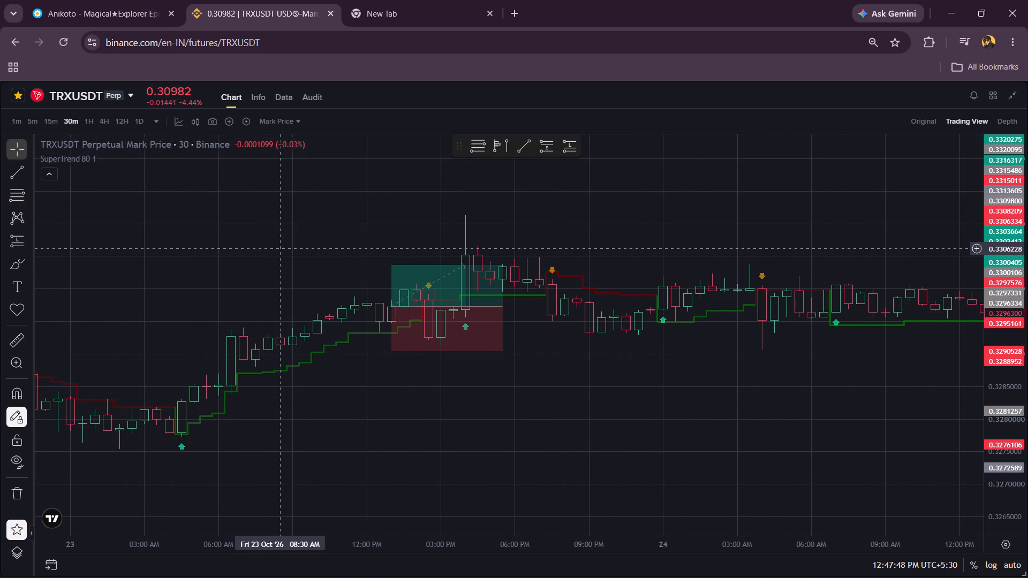
{"action": "scroll", "coordinate": [283, 248], "scroll_direction": "left", "scroll_amount": 1}
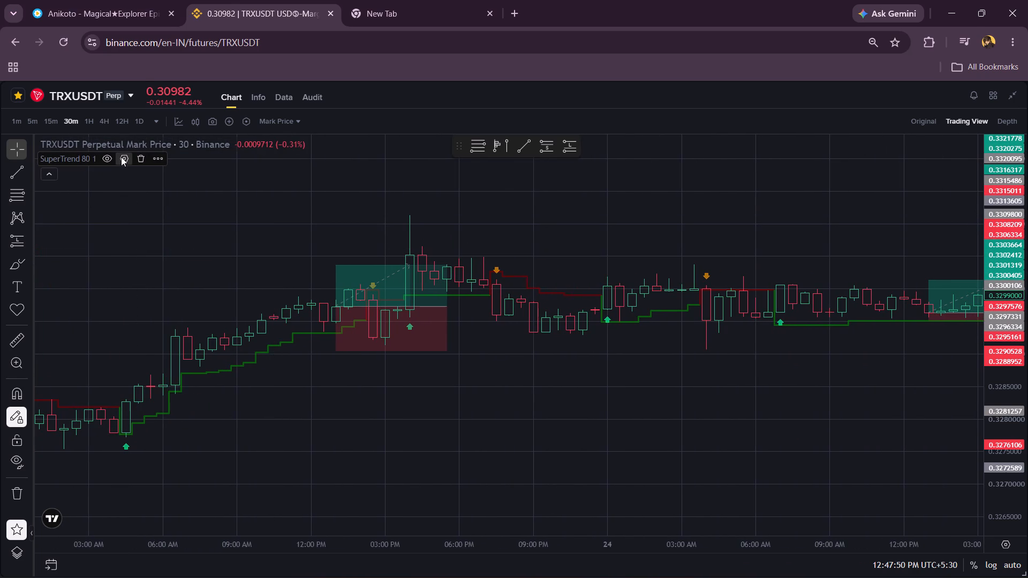
Reset the SuperTrend indicator to its default settings, with length 10 and factor 3.
{"action": "left_click", "coordinate": [121, 157]}
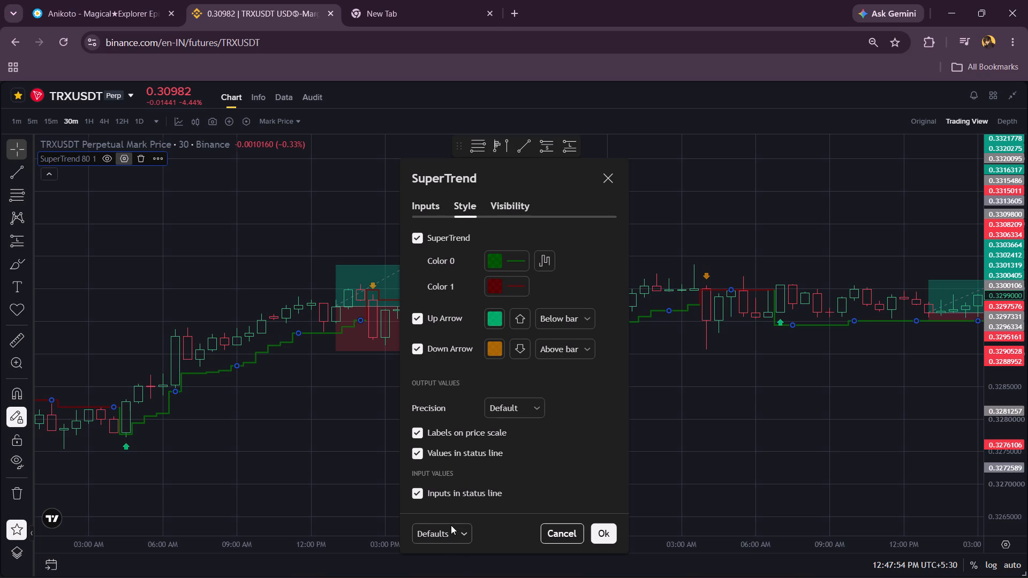
{"action": "left_click", "coordinate": [423, 209]}
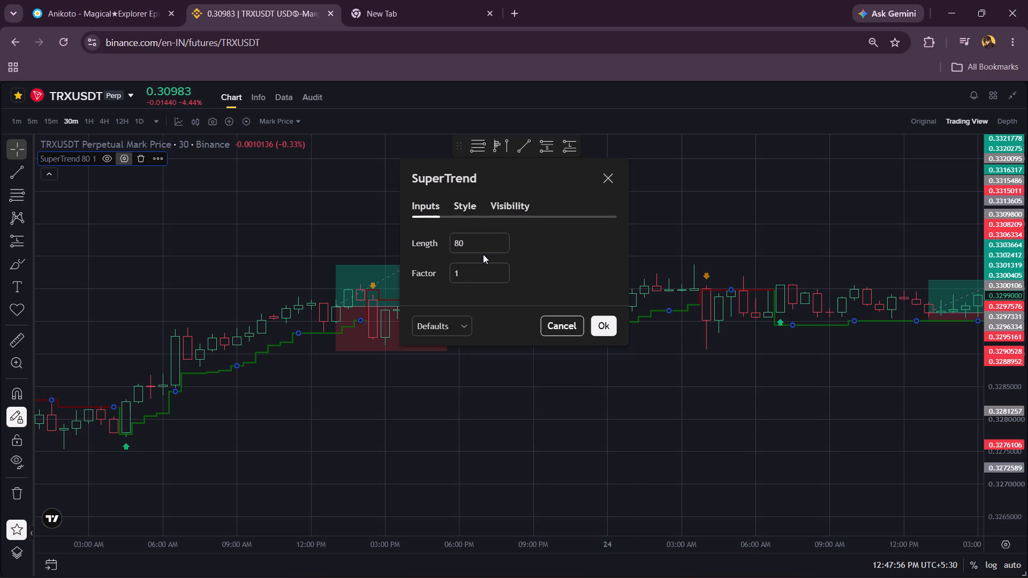
{"action": "left_click", "coordinate": [474, 234]}
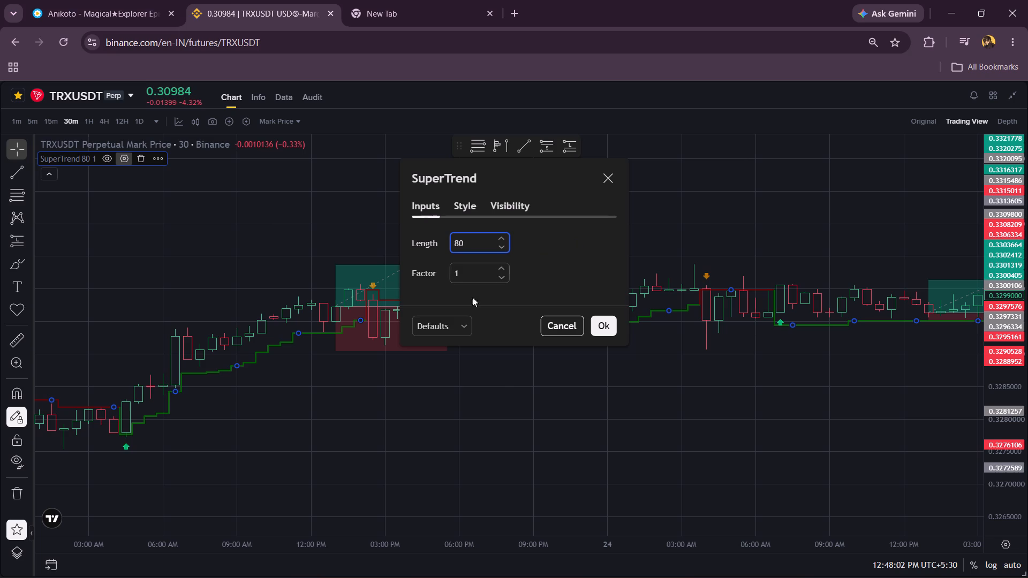
{"action": "left_click", "coordinate": [454, 321]}
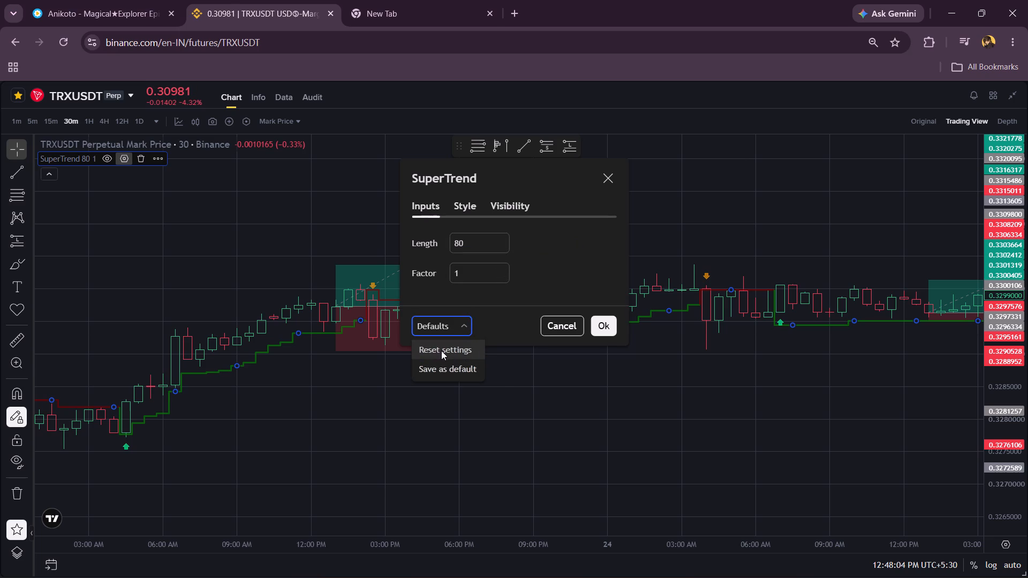
{"action": "left_click", "coordinate": [441, 351]}
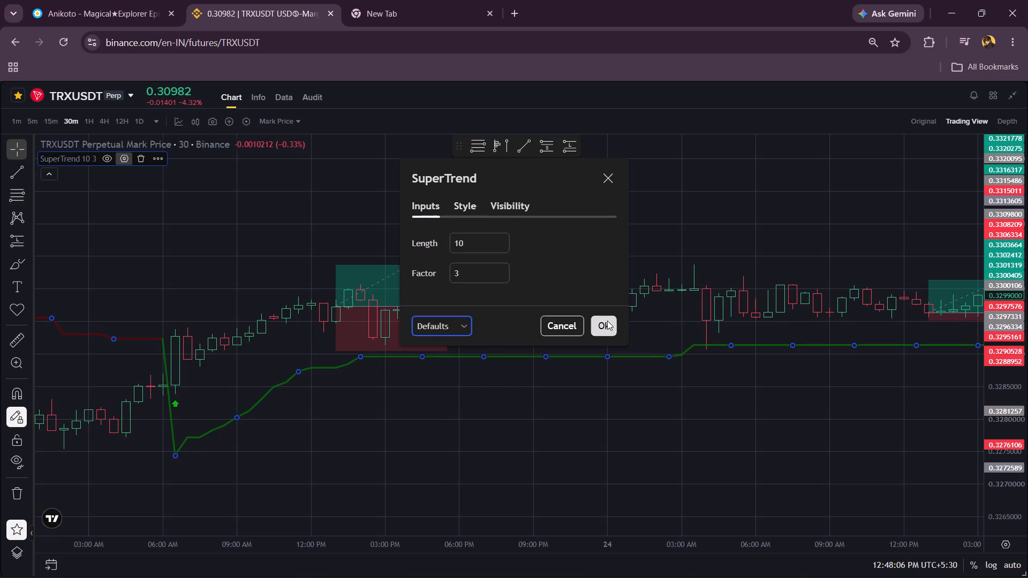
{"action": "left_click", "coordinate": [606, 326]}
Examine the default SuperTrend's signals from 22 October through the long positions on 23 and 24 October.
{"action": "scroll", "coordinate": [482, 396], "scroll_direction": "down", "scroll_amount": 3}
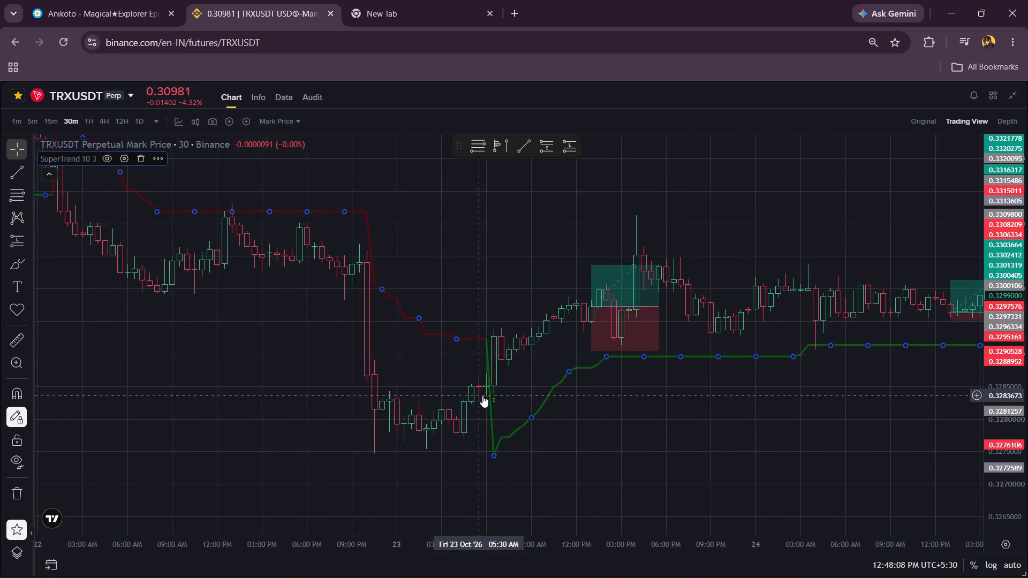
{"action": "scroll", "coordinate": [482, 396], "scroll_direction": "down", "scroll_amount": 1}
{"action": "left_click", "coordinate": [470, 289]}
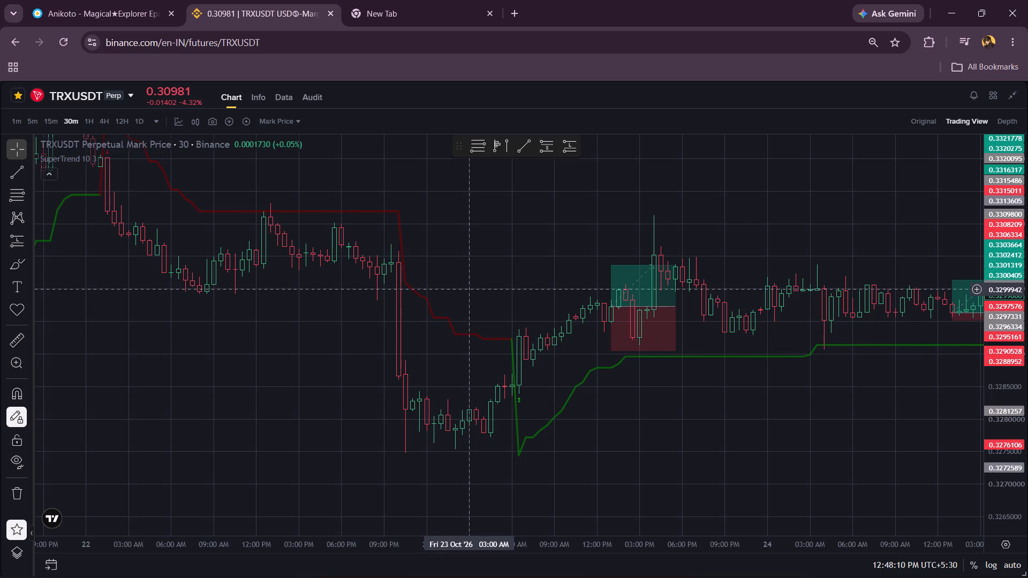
{"action": "scroll", "coordinate": [470, 289], "scroll_direction": "up", "scroll_amount": 2}
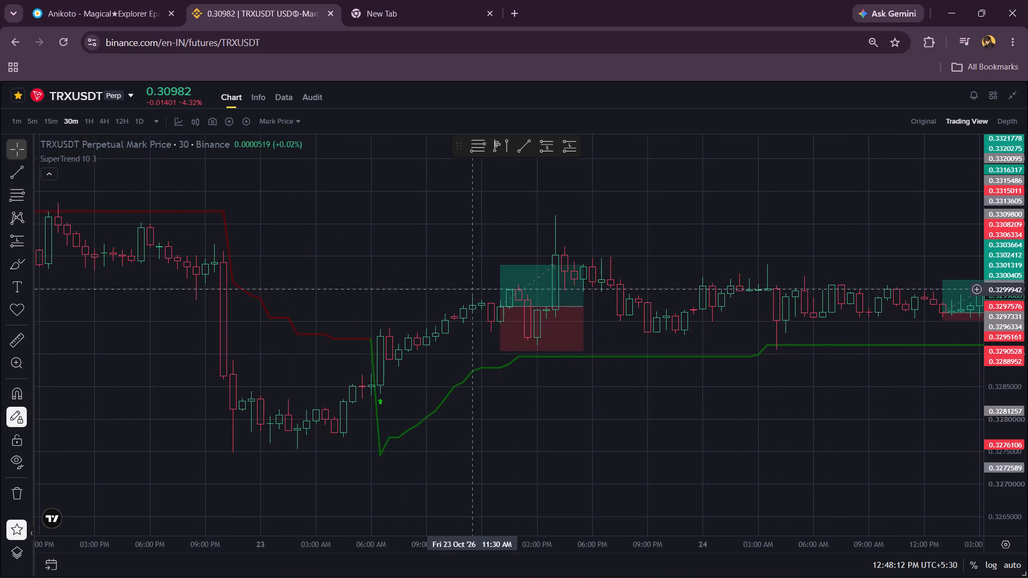
{"action": "scroll", "coordinate": [470, 289], "scroll_direction": "left", "scroll_amount": 2}
{"action": "scroll", "coordinate": [470, 289], "scroll_direction": "right", "scroll_amount": 2}
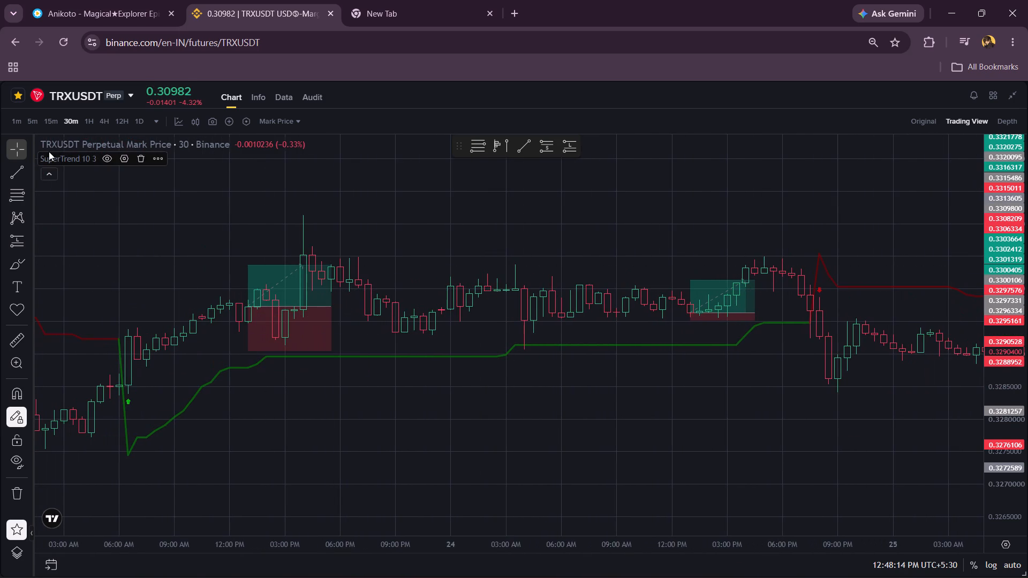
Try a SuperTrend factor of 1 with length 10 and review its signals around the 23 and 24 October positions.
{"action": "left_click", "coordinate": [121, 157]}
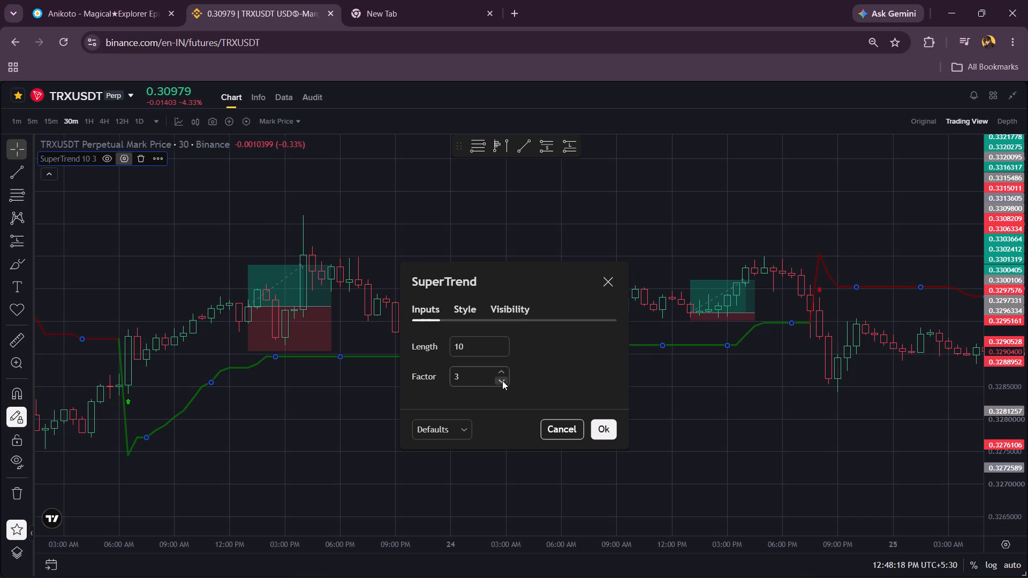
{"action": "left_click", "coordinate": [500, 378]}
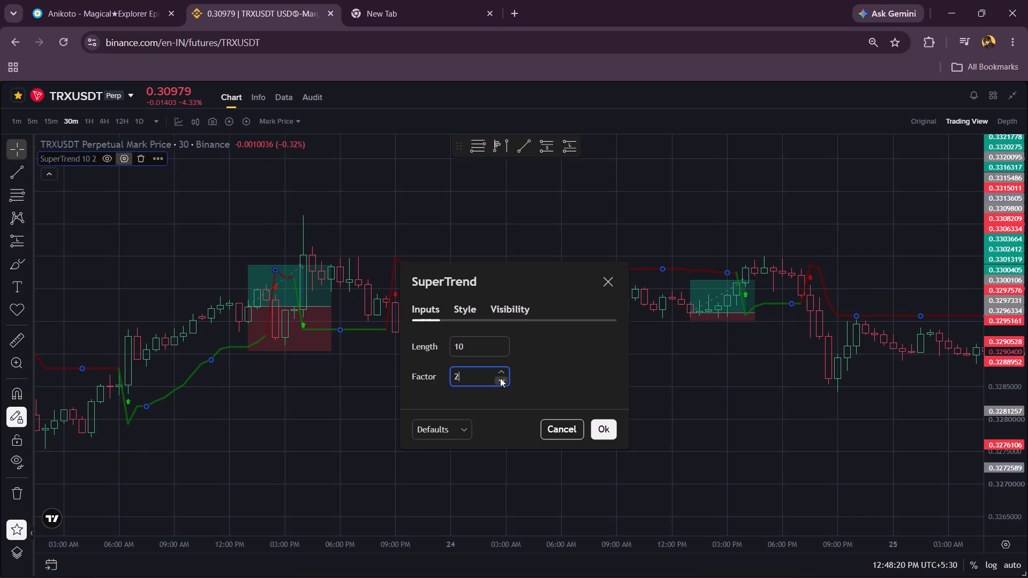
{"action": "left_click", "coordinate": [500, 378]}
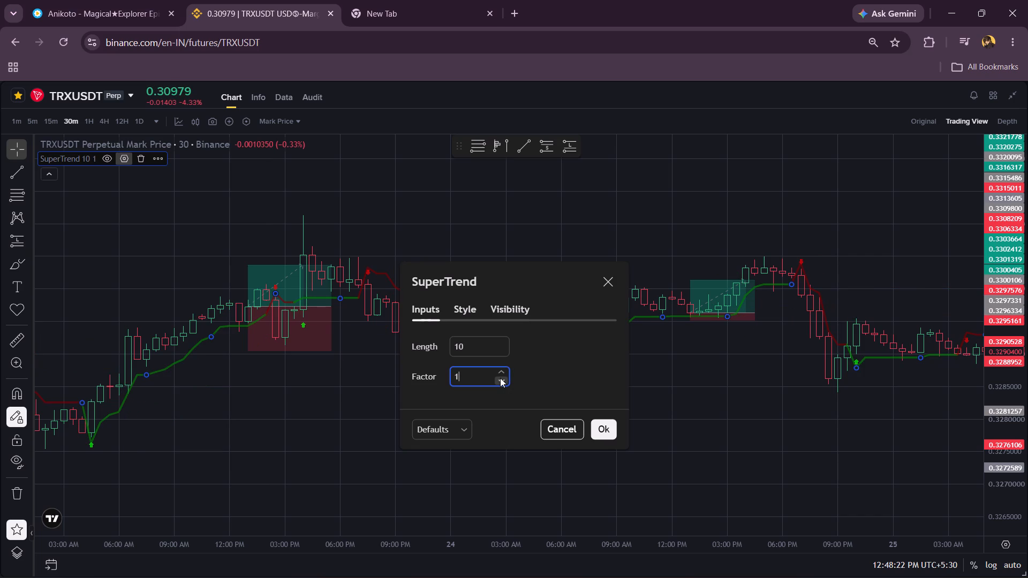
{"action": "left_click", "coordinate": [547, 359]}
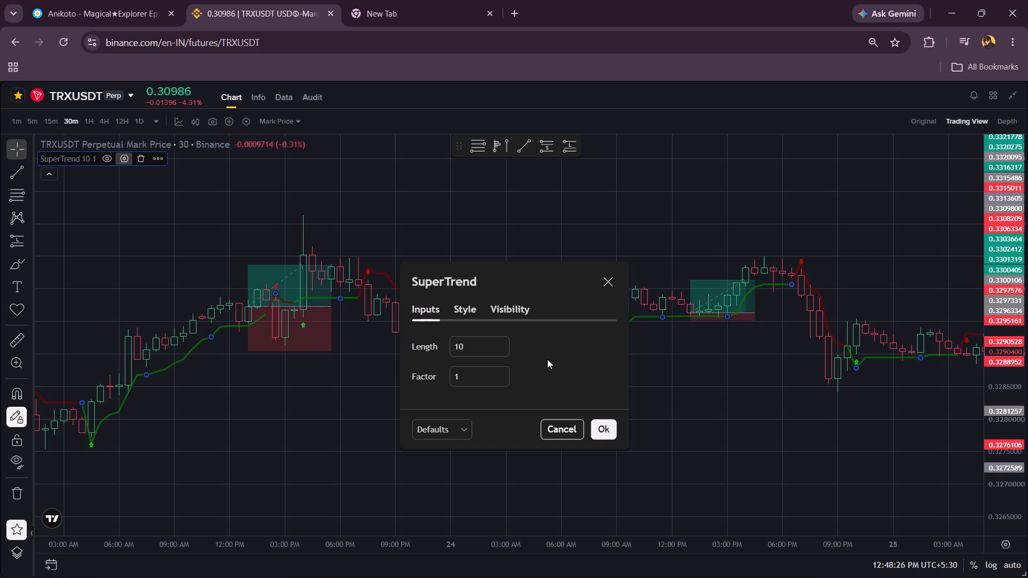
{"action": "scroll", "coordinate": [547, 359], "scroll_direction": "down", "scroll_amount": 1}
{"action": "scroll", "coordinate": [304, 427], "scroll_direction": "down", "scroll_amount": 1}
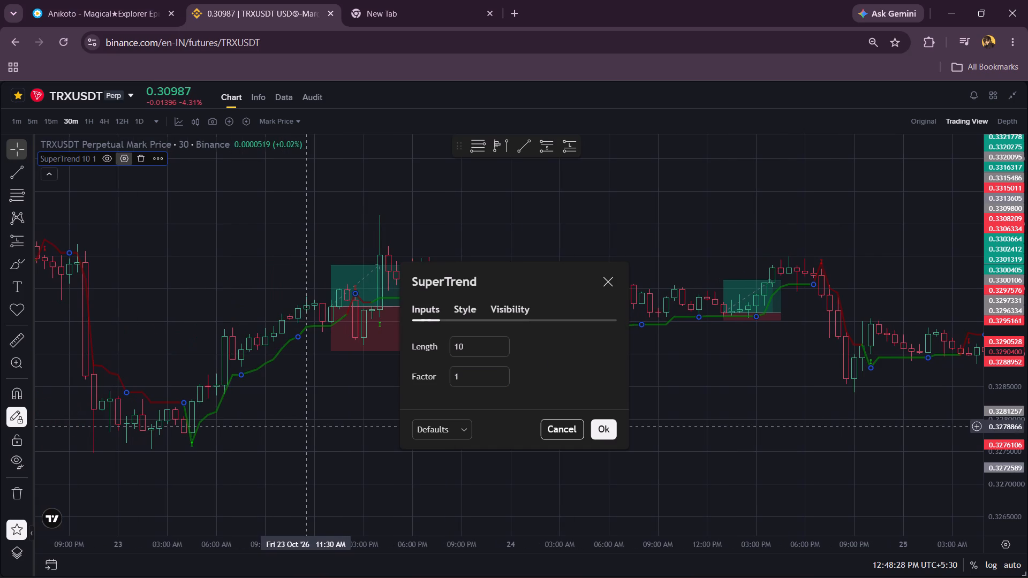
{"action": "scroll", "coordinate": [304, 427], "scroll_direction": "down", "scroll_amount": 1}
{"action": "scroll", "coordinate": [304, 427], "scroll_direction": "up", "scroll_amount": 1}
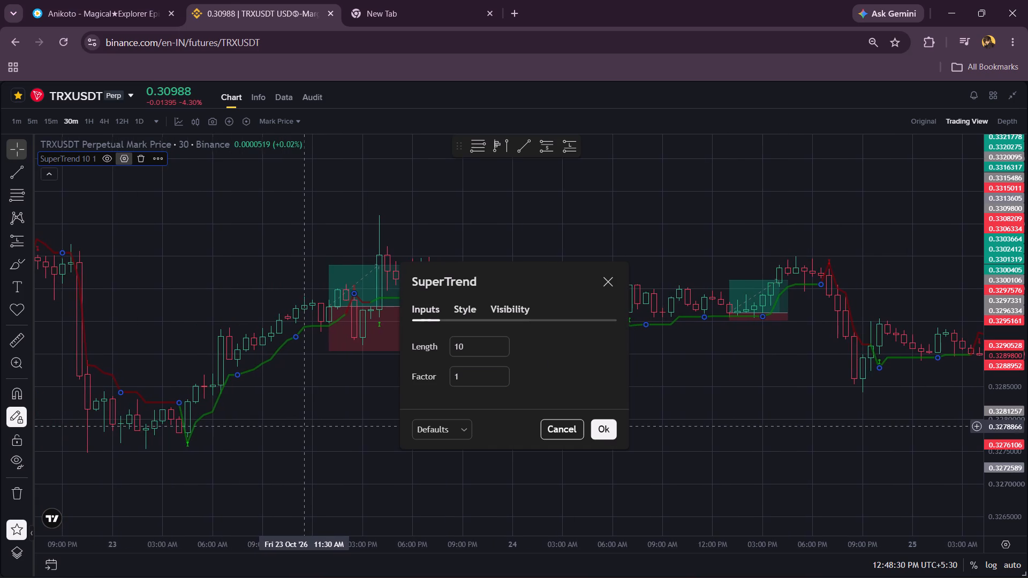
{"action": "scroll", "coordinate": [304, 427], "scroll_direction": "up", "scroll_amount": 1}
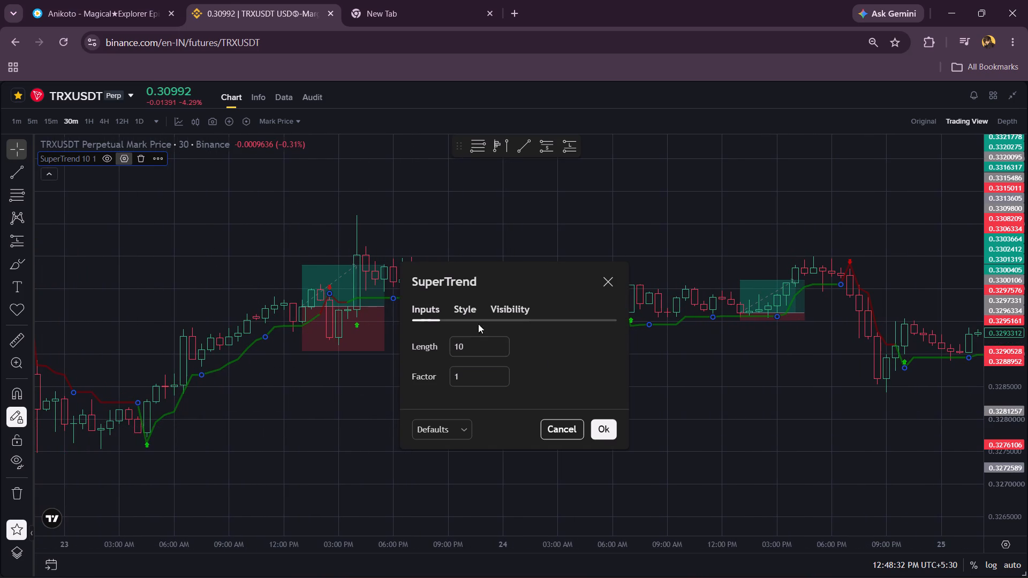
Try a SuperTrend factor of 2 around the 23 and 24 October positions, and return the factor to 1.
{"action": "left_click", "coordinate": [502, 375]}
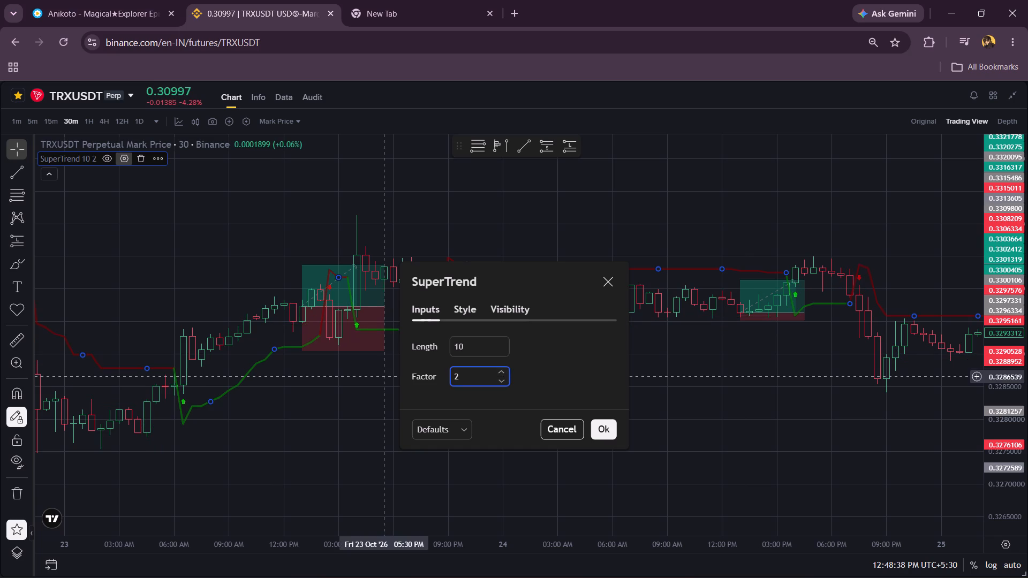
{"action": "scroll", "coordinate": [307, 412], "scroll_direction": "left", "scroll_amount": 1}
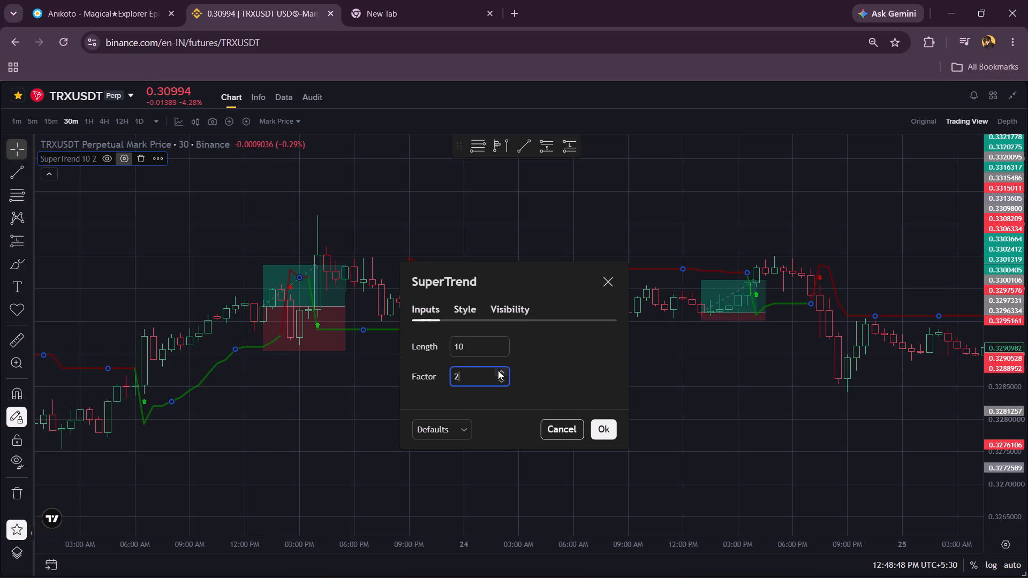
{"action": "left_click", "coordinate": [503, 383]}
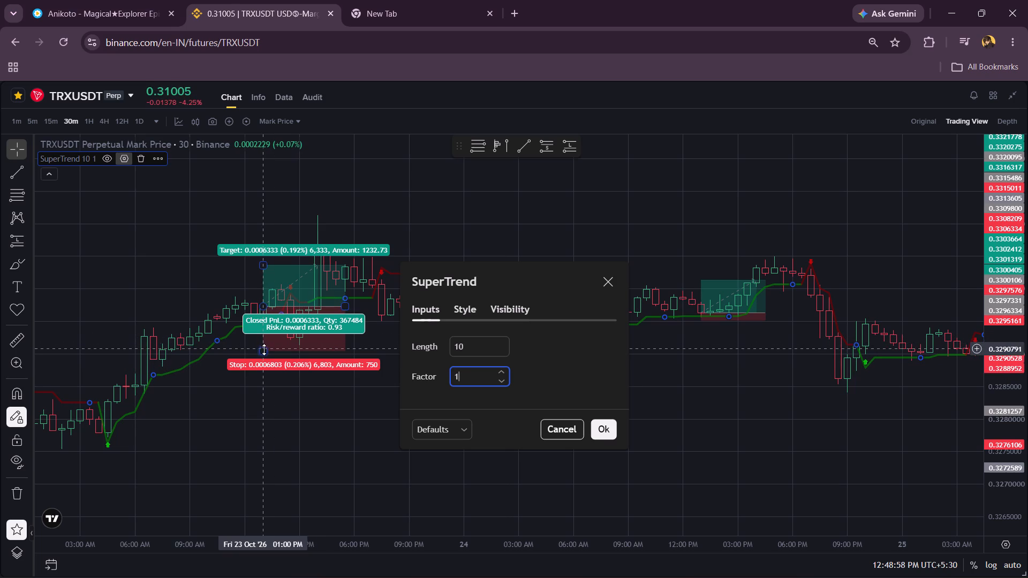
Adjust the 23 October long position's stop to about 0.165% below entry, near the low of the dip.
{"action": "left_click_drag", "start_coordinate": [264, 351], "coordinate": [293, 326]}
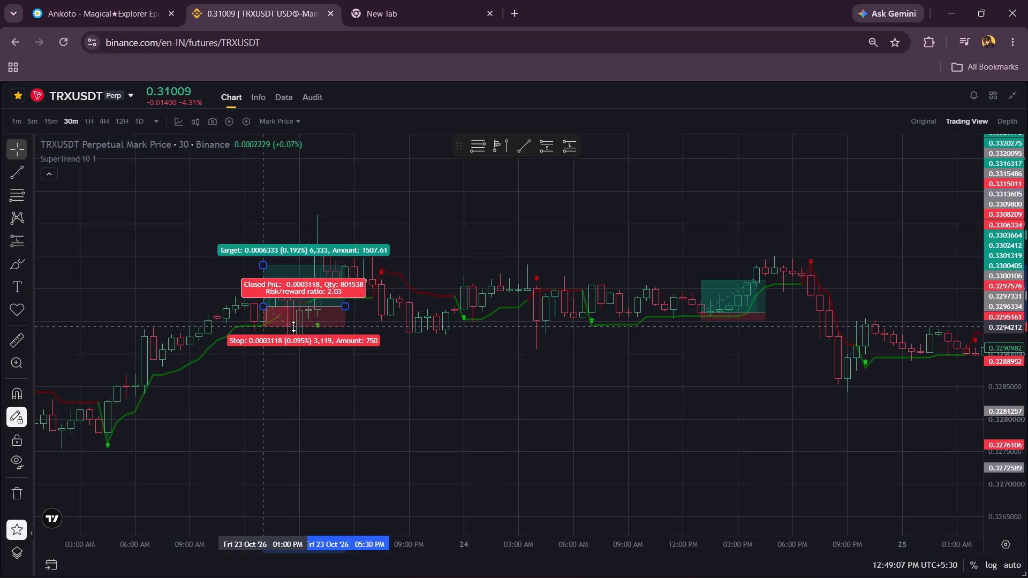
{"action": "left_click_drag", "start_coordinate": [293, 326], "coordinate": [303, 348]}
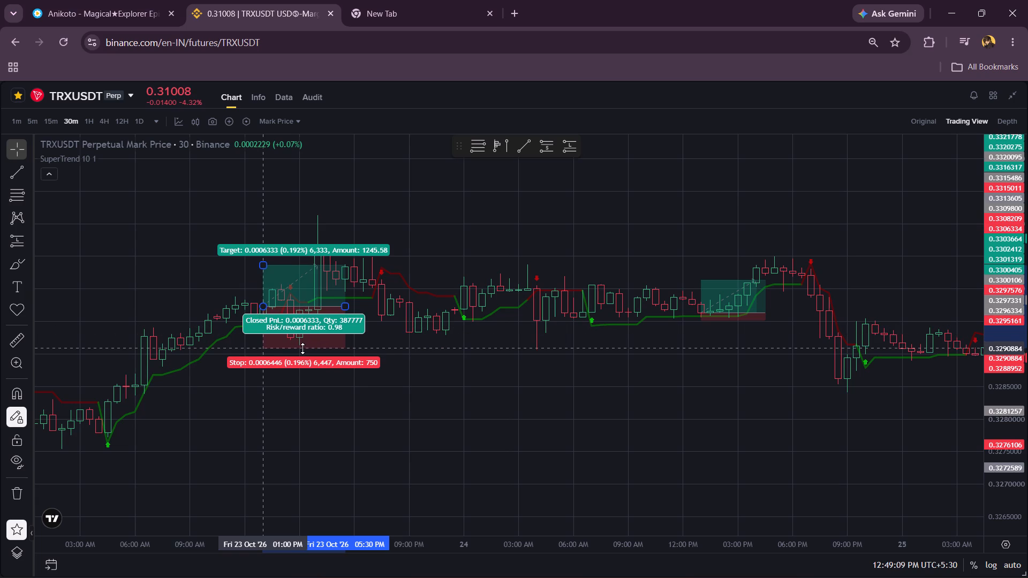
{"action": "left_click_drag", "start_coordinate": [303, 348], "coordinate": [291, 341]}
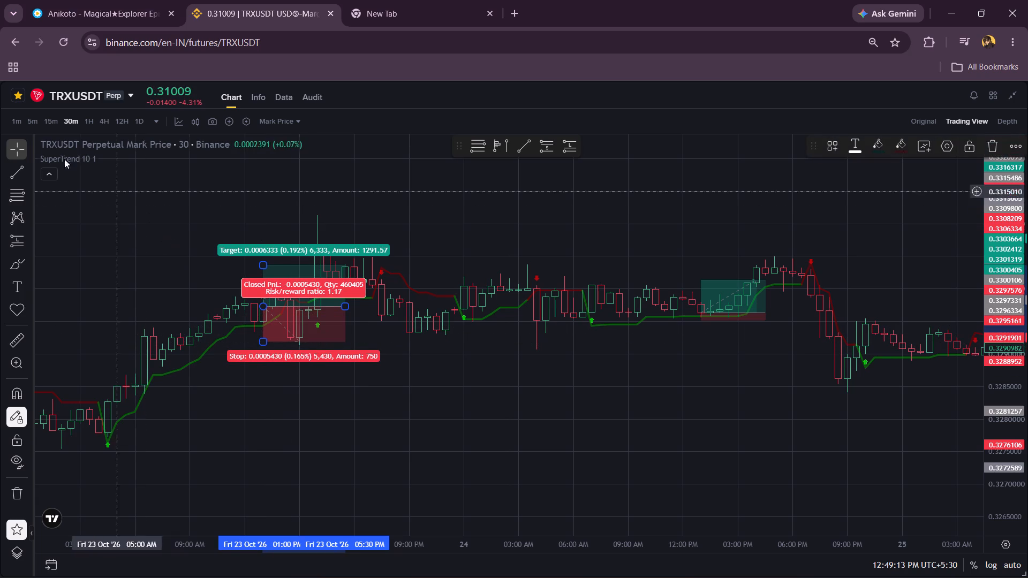
Set the SuperTrend factor to 2, keeping length 10.
{"action": "left_click", "coordinate": [125, 157]}
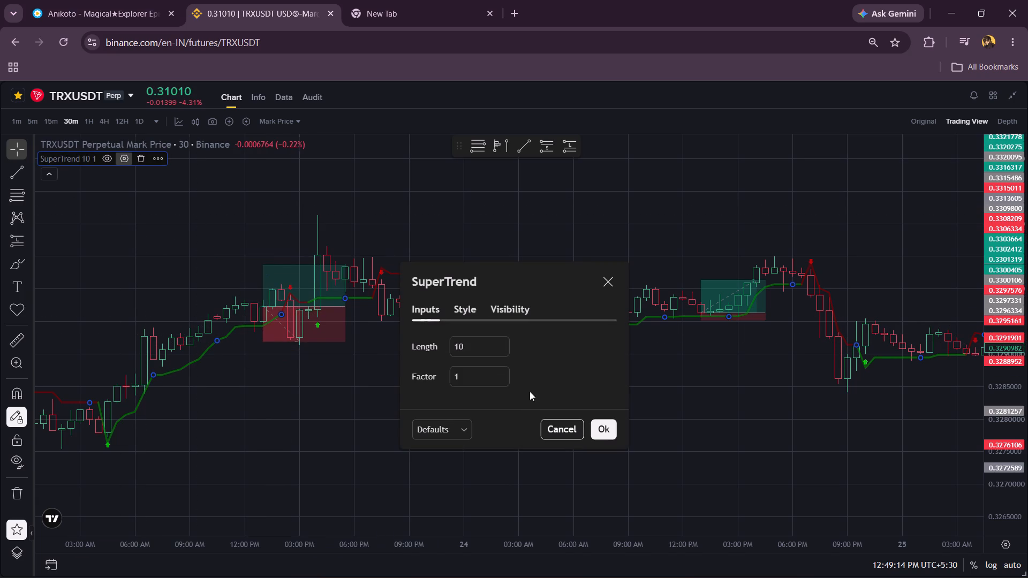
{"action": "left_click", "coordinate": [502, 369]}
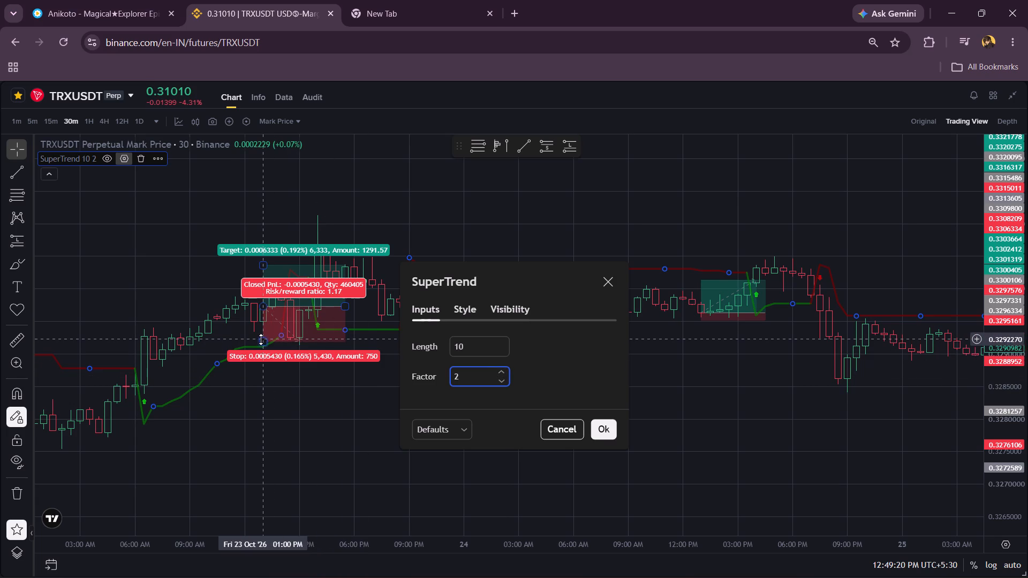
Resize the 23 October long position to a stop about 0.193% below entry and a target about 0.292% above.
{"action": "left_click_drag", "start_coordinate": [265, 343], "coordinate": [269, 348]}
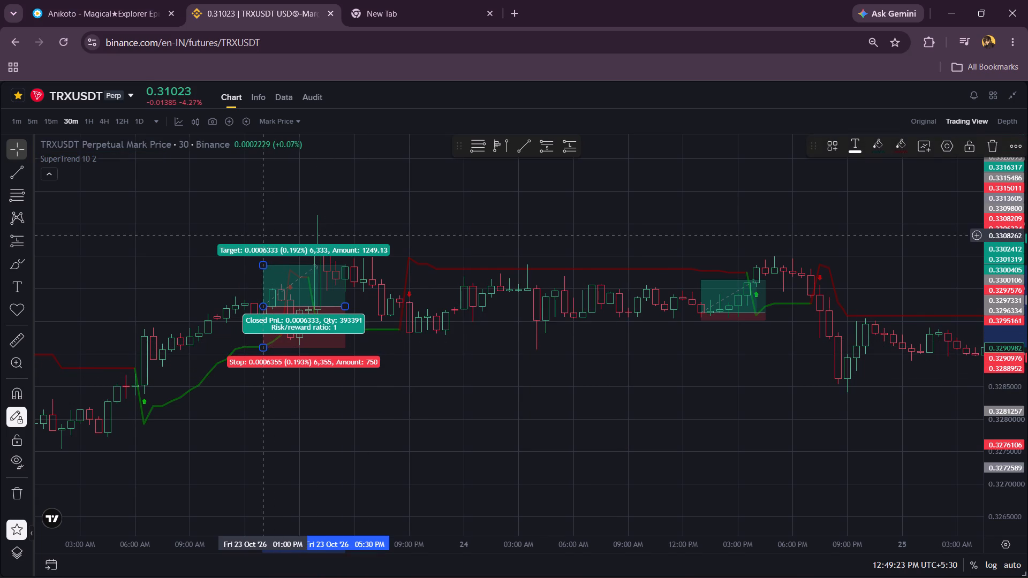
{"action": "left_click_drag", "start_coordinate": [263, 267], "coordinate": [267, 242]}
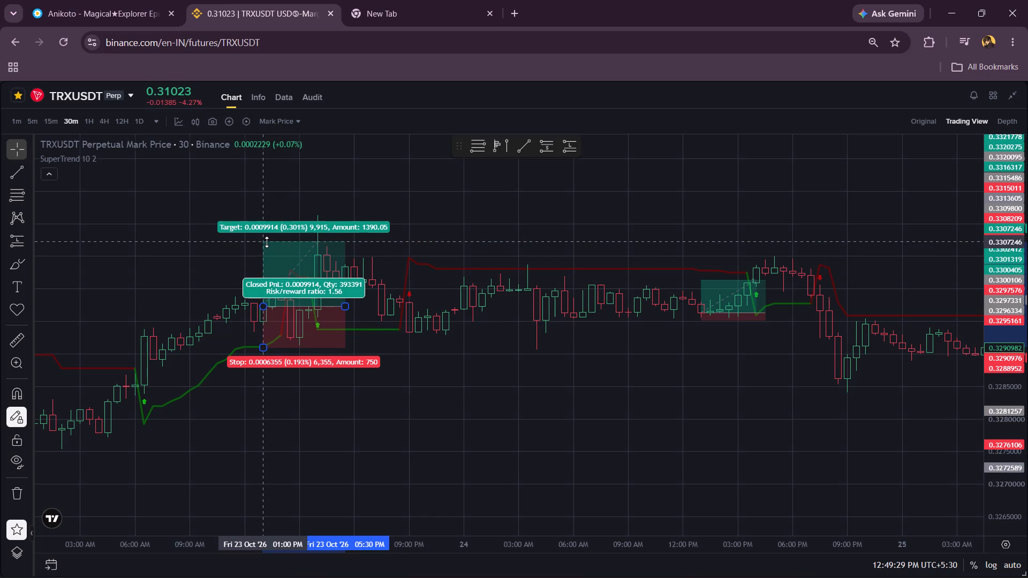
{"action": "left_click_drag", "start_coordinate": [267, 242], "coordinate": [268, 244]}
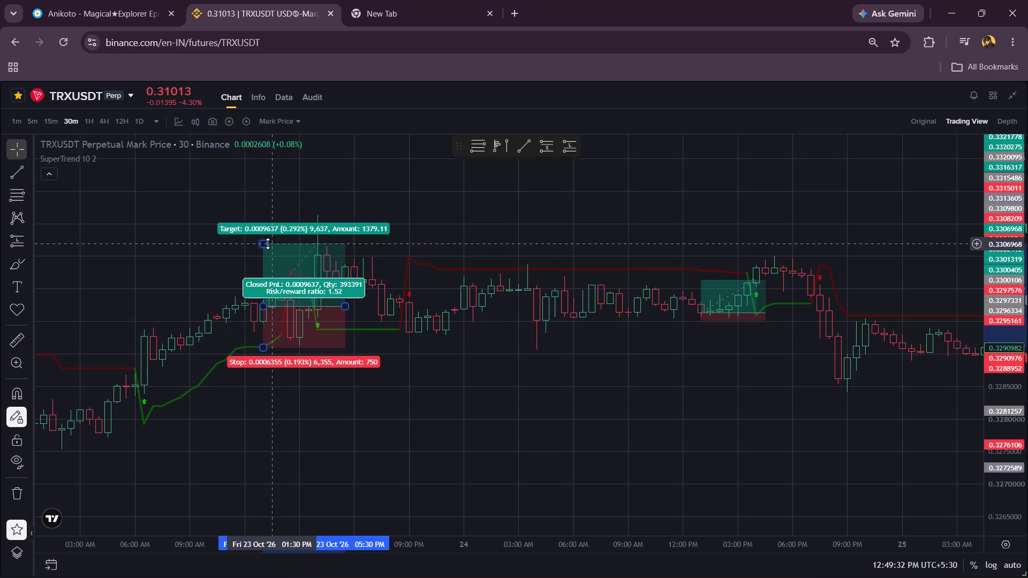
{"action": "left_click", "coordinate": [452, 233]}
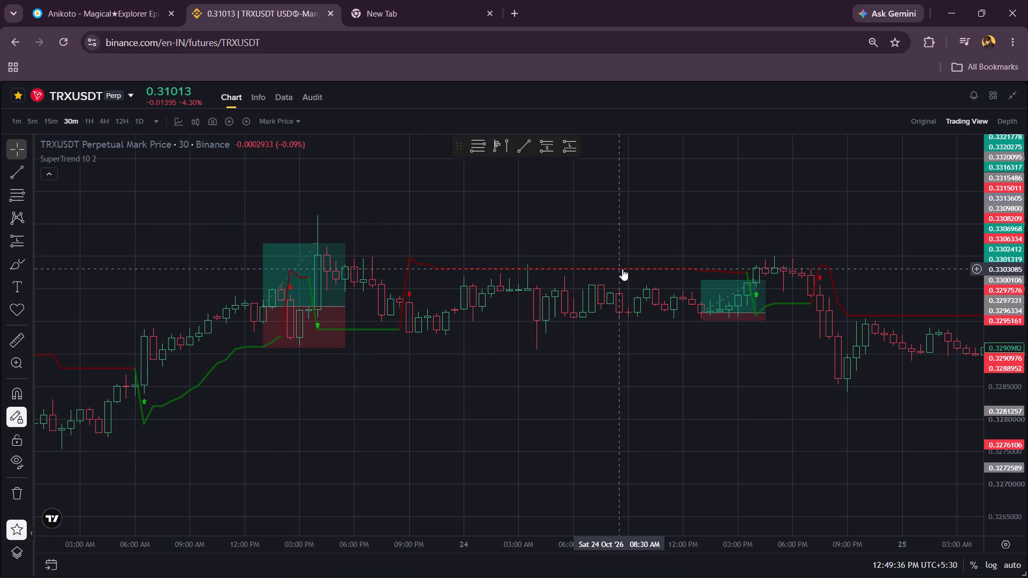
Review the SuperTrend signals through 25 October and change the chart type to Renko.
{"action": "scroll", "coordinate": [622, 269], "scroll_direction": "up", "scroll_amount": 1}
{"action": "scroll", "coordinate": [622, 269], "scroll_direction": "left", "scroll_amount": 2}
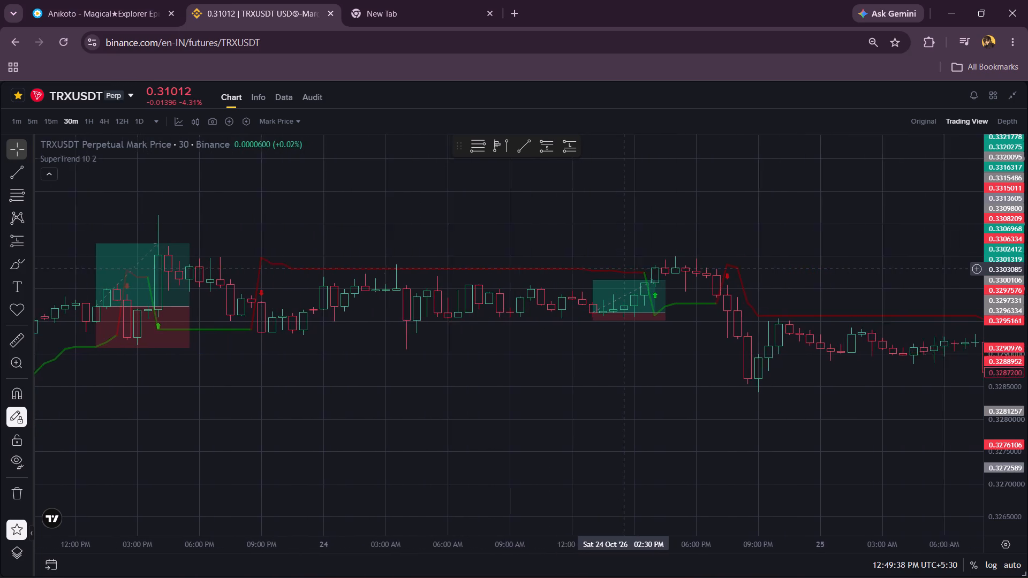
{"action": "scroll", "coordinate": [622, 269], "scroll_direction": "left", "scroll_amount": 1}
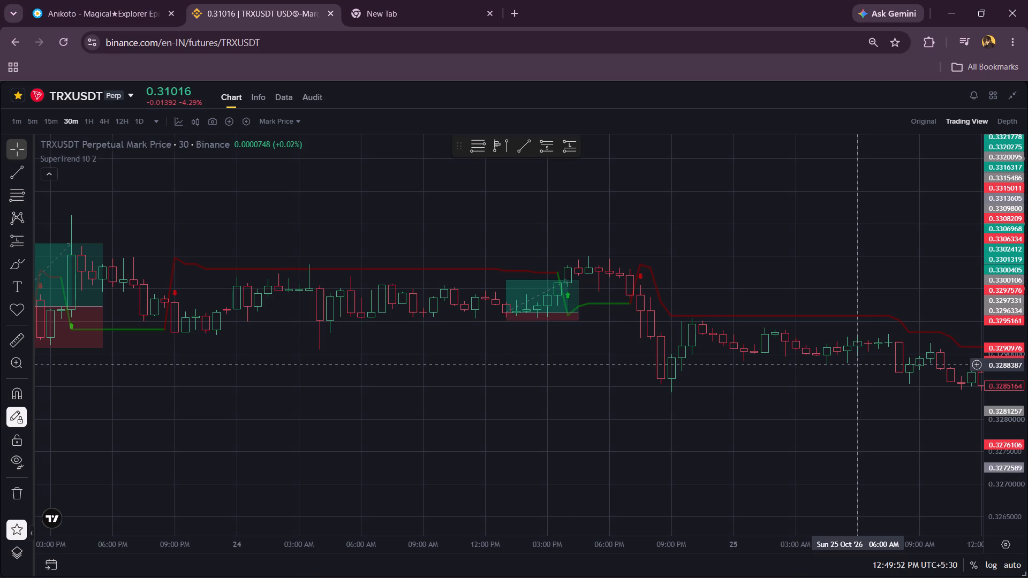
{"action": "scroll", "coordinate": [858, 364], "scroll_direction": "down", "scroll_amount": 1}
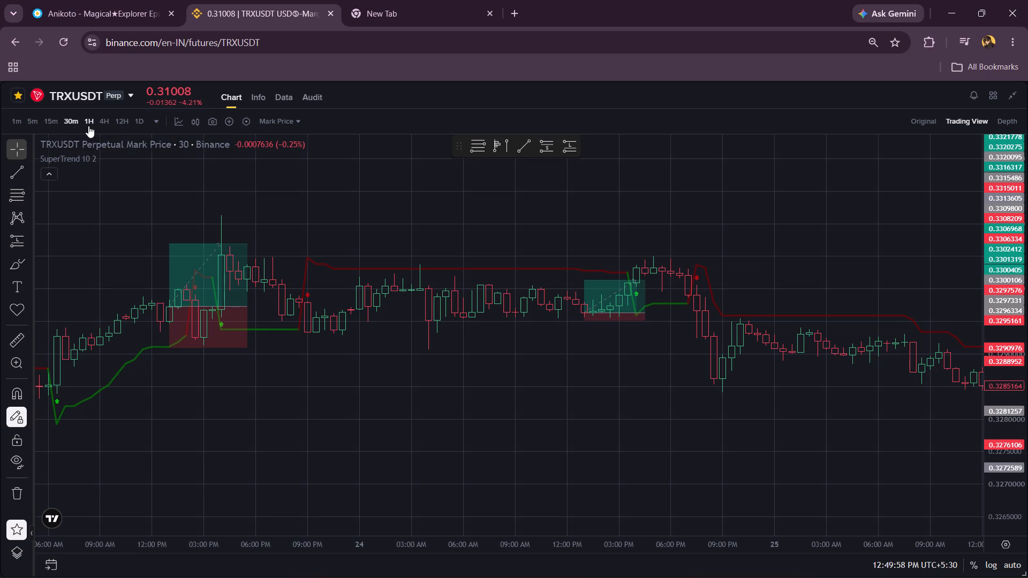
{"action": "left_click", "coordinate": [192, 119]}
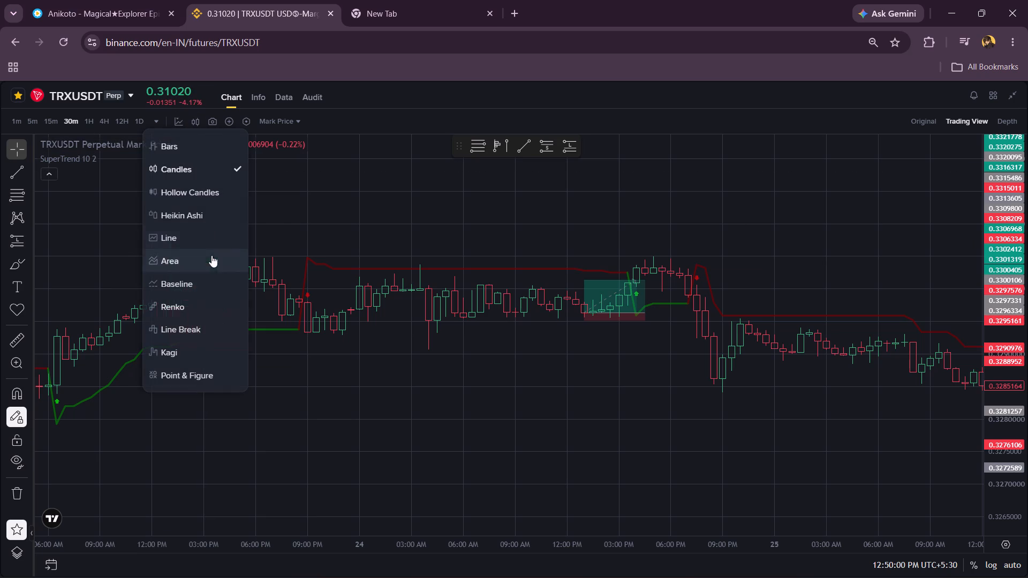
{"action": "left_click", "coordinate": [196, 308]}
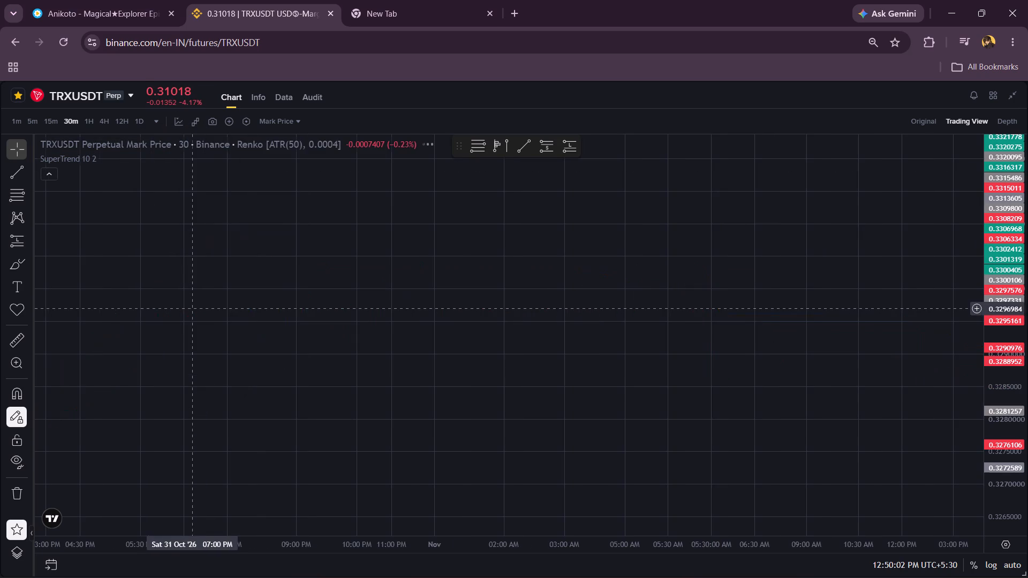
Survey the Renko chart across October, focusing on SuperTrend signals and marked positions from 18 to 24 October.
{"action": "scroll", "coordinate": [994, 348], "scroll_direction": "down", "scroll_amount": 8}
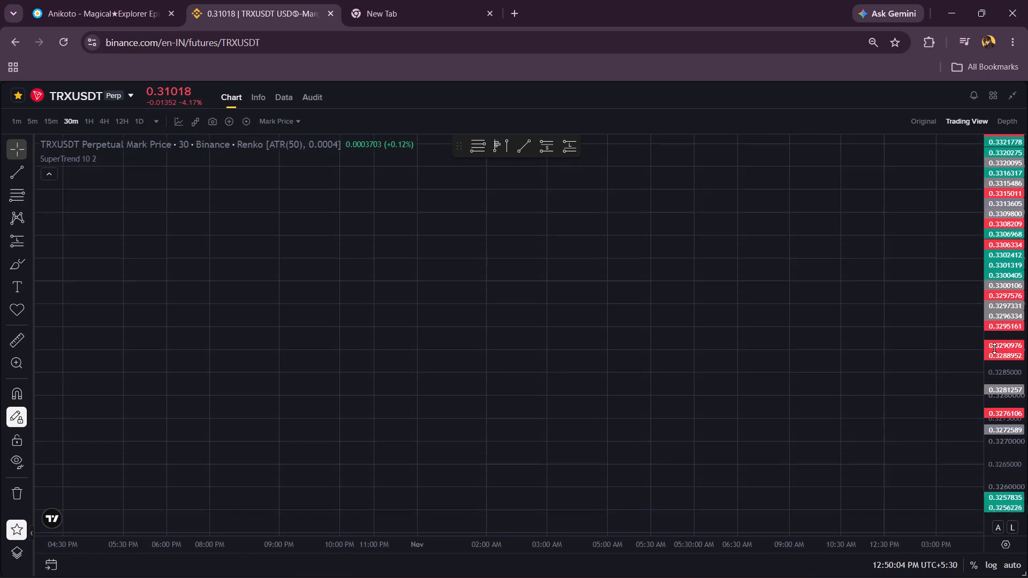
{"action": "scroll", "coordinate": [994, 348], "scroll_direction": "down", "scroll_amount": 6}
{"action": "scroll", "coordinate": [723, 431], "scroll_direction": "down", "scroll_amount": 7}
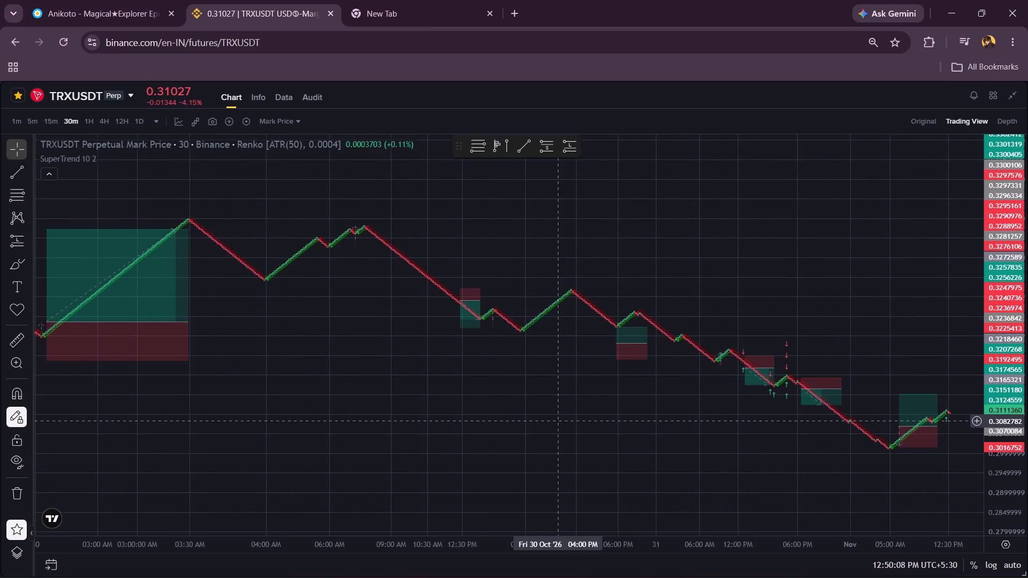
{"action": "scroll", "coordinate": [560, 421], "scroll_direction": "down", "scroll_amount": 6}
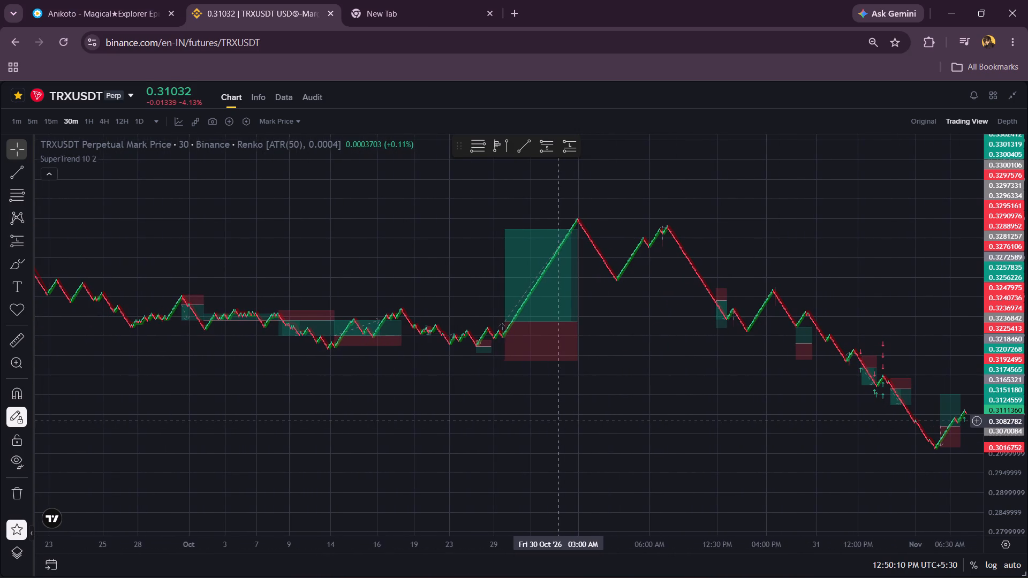
{"action": "scroll", "coordinate": [434, 419], "scroll_direction": "right", "scroll_amount": 3}
{"action": "scroll", "coordinate": [434, 419], "scroll_direction": "up", "scroll_amount": 3}
{"action": "scroll", "coordinate": [434, 419], "scroll_direction": "right", "scroll_amount": 4}
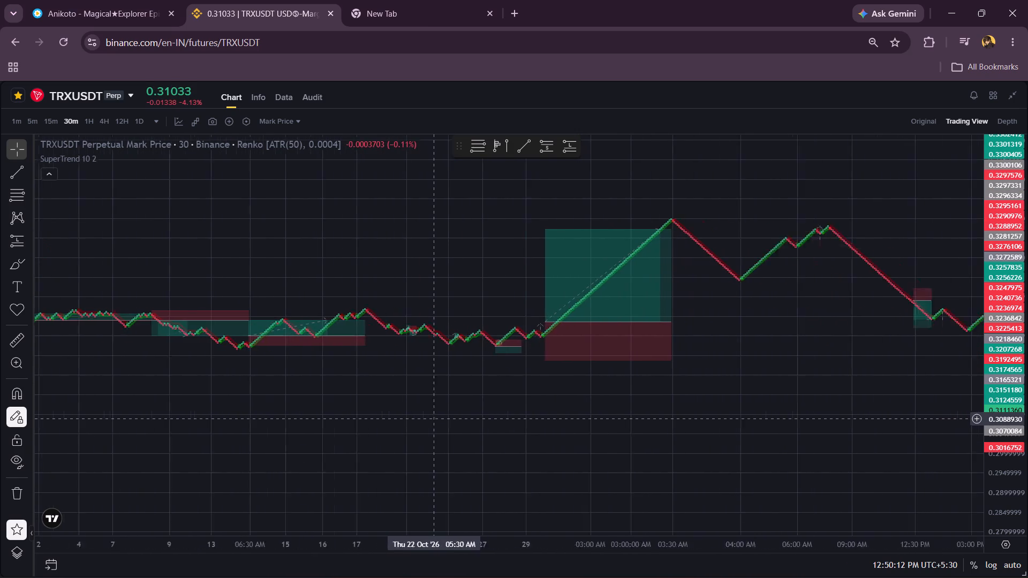
{"action": "scroll", "coordinate": [434, 419], "scroll_direction": "up", "scroll_amount": 8}
{"action": "scroll", "coordinate": [434, 419], "scroll_direction": "right", "scroll_amount": 3}
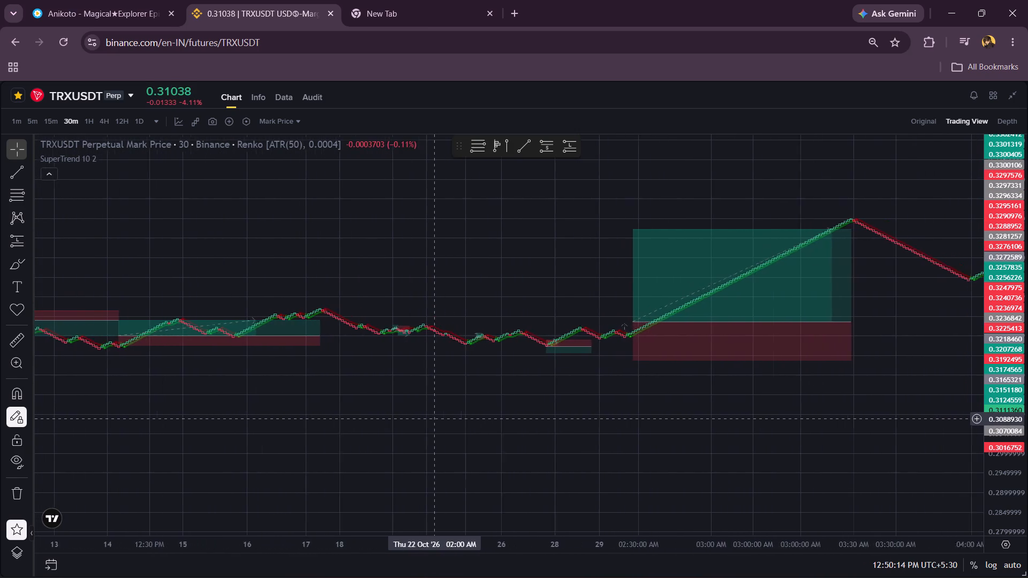
{"action": "scroll", "coordinate": [434, 419], "scroll_direction": "right", "scroll_amount": 2}
{"action": "scroll", "coordinate": [434, 419], "scroll_direction": "up", "scroll_amount": 2}
{"action": "scroll", "coordinate": [434, 419], "scroll_direction": "right", "scroll_amount": 4}
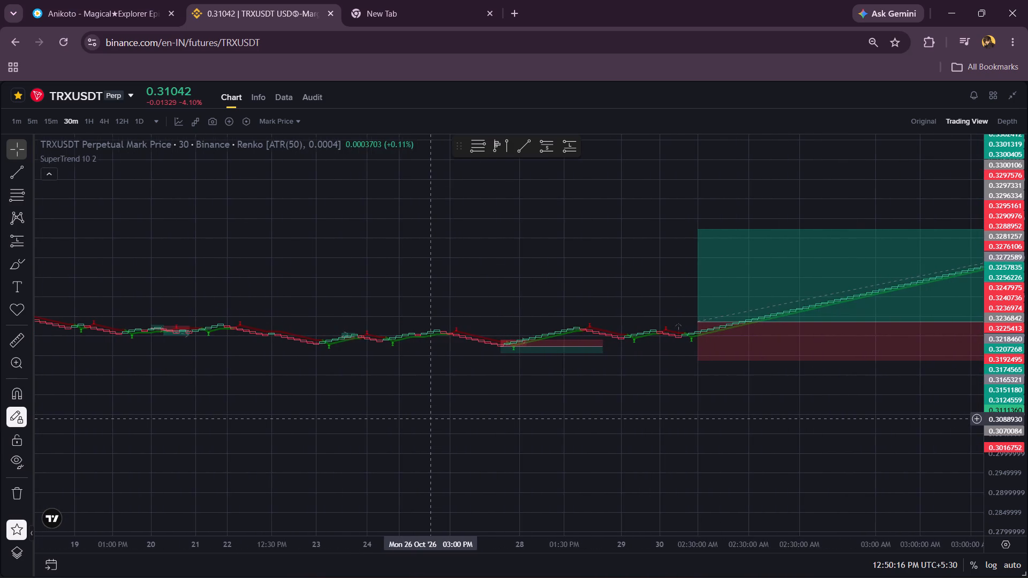
{"action": "scroll", "coordinate": [434, 419], "scroll_direction": "right", "scroll_amount": 10}
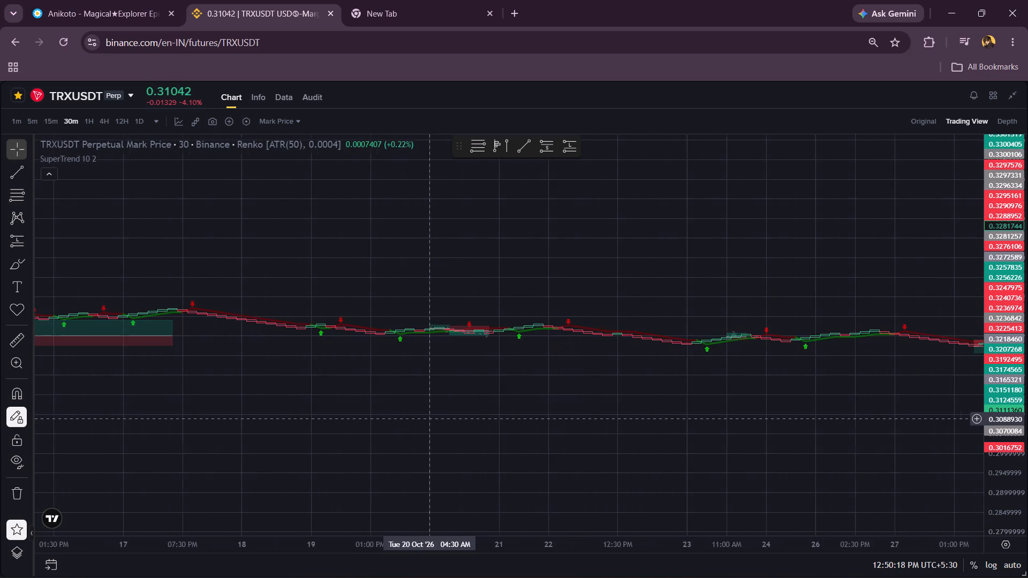
{"action": "scroll", "coordinate": [434, 419], "scroll_direction": "up", "scroll_amount": 2}
{"action": "scroll", "coordinate": [434, 419], "scroll_direction": "right", "scroll_amount": 4}
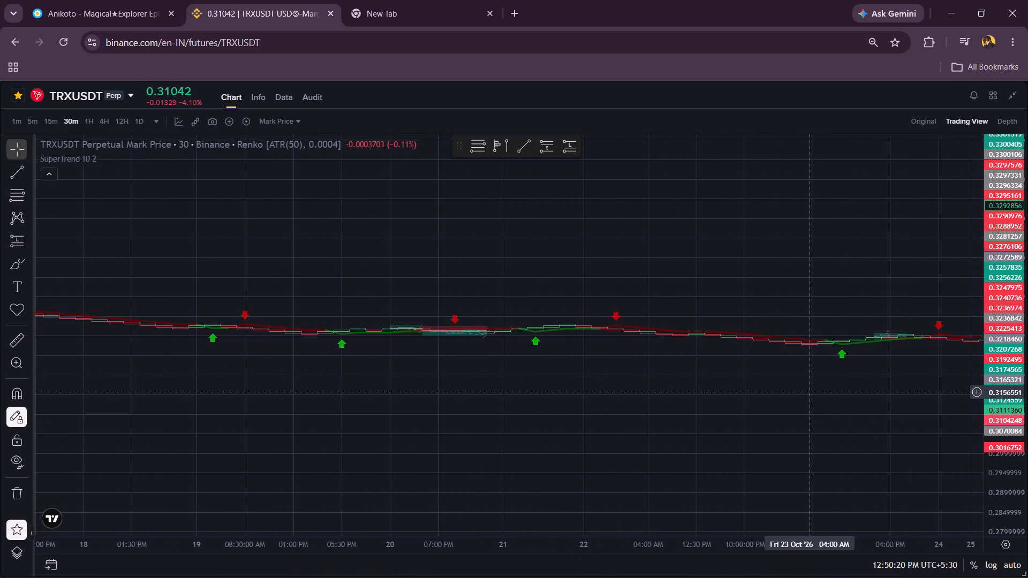
{"action": "scroll", "coordinate": [988, 337], "scroll_direction": "up", "scroll_amount": 13}
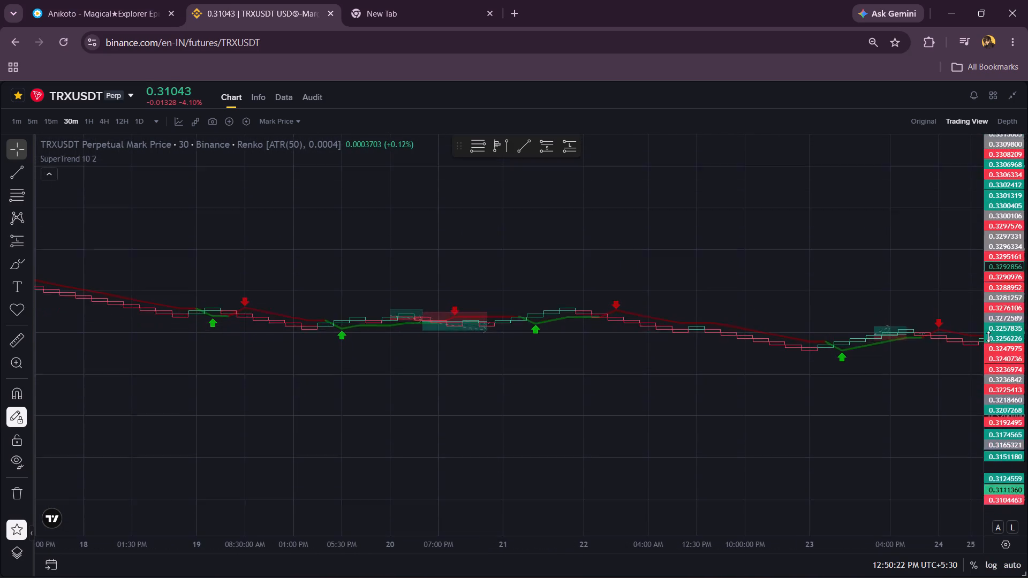
{"action": "scroll", "coordinate": [988, 337], "scroll_direction": "right", "scroll_amount": 5}
{"action": "scroll", "coordinate": [988, 337], "scroll_direction": "up", "scroll_amount": 5}
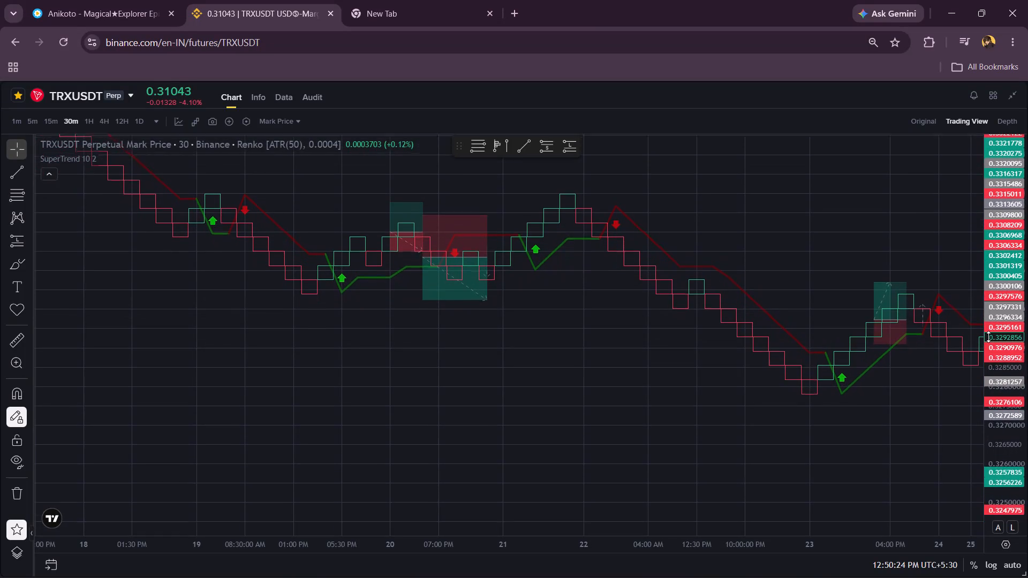
{"action": "scroll", "coordinate": [988, 337], "scroll_direction": "up", "scroll_amount": 2}
{"action": "scroll", "coordinate": [737, 113], "scroll_direction": "right", "scroll_amount": 2}
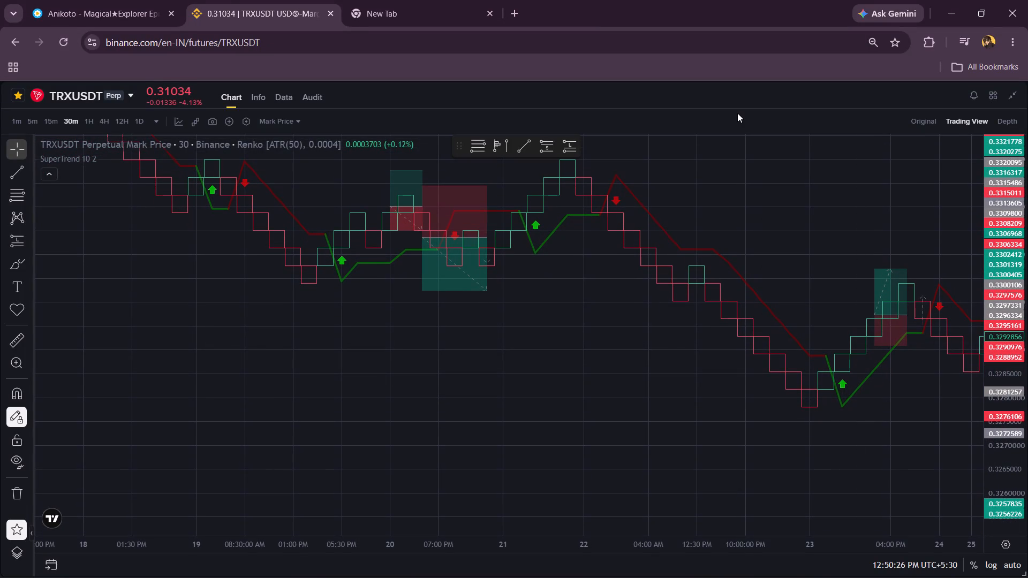
Examine the Renko bricks and SuperTrend arrows around the 20 and 23 October positions, continuing through 27 October.
{"action": "scroll", "coordinate": [737, 113], "scroll_direction": "right", "scroll_amount": 3}
{"action": "scroll", "coordinate": [669, 234], "scroll_direction": "right", "scroll_amount": 7}
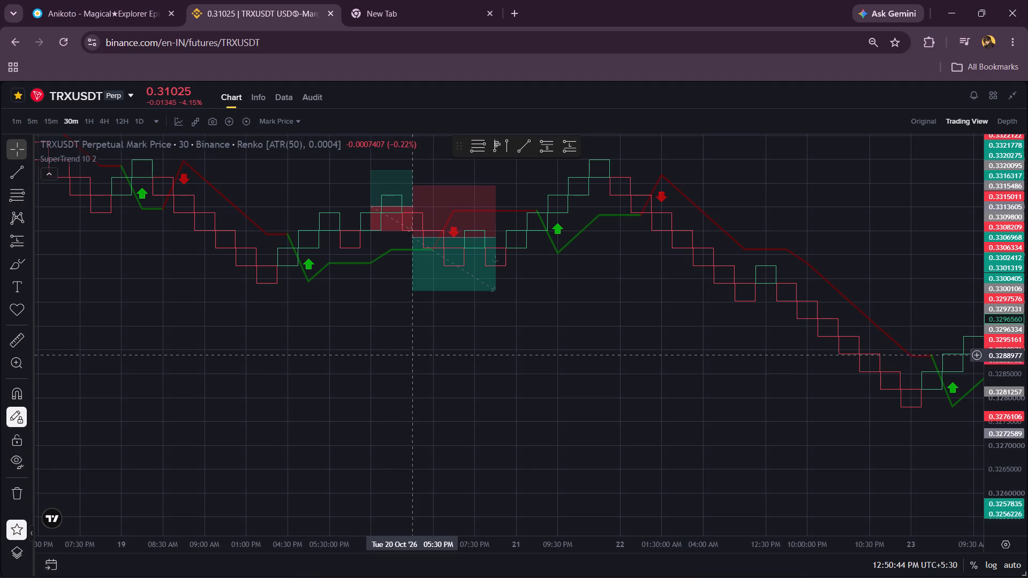
{"action": "scroll", "coordinate": [581, 331], "scroll_direction": "left", "scroll_amount": 2}
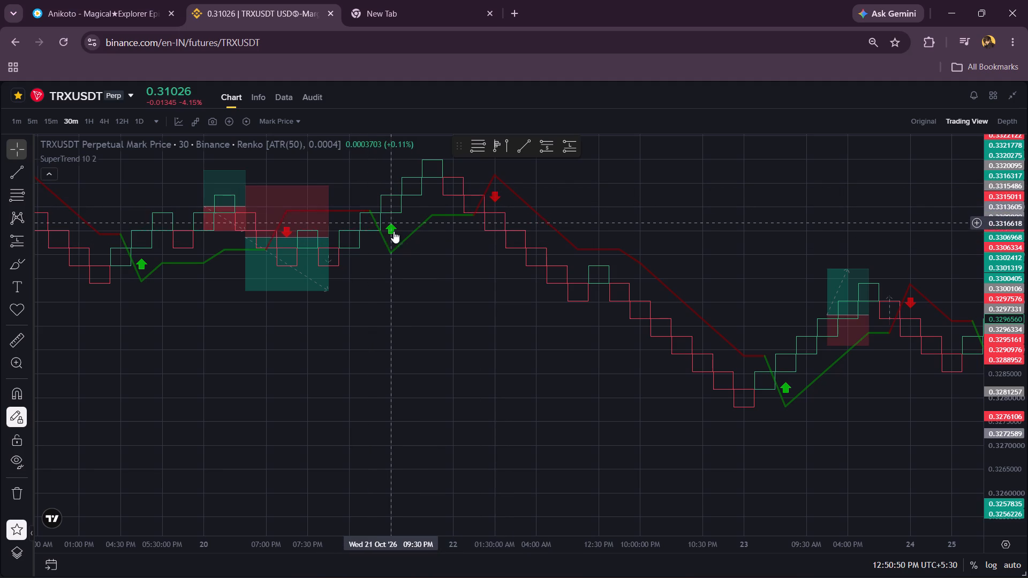
{"action": "left_click_drag", "start_coordinate": [470, 267], "coordinate": [492, 299]}
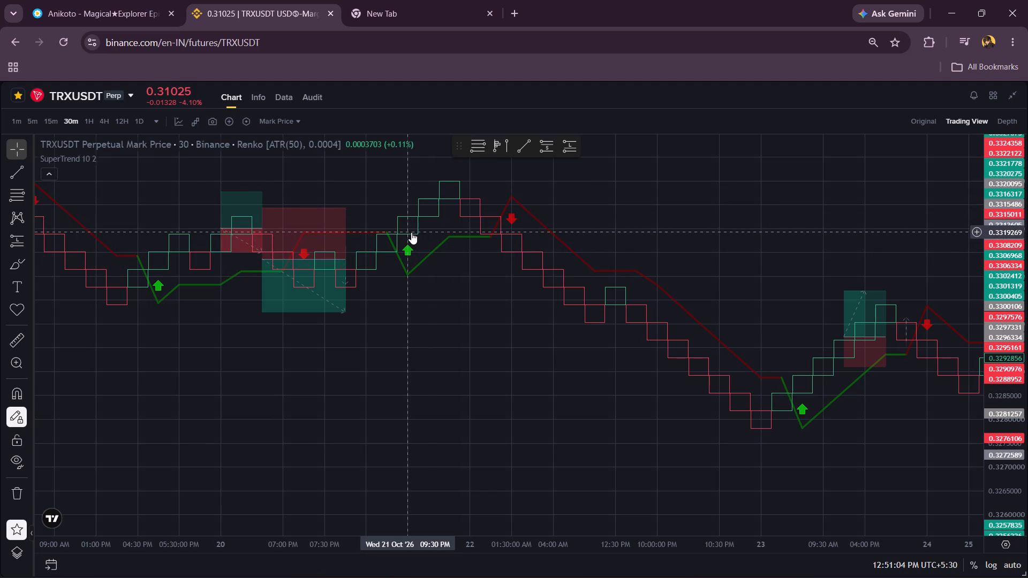
{"action": "scroll", "coordinate": [466, 349], "scroll_direction": "down", "scroll_amount": 2}
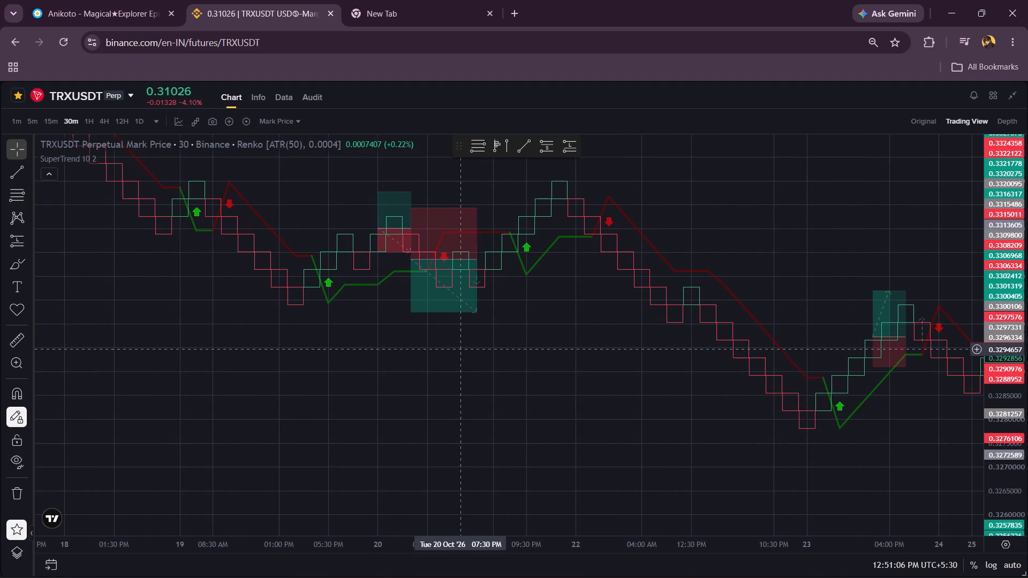
{"action": "scroll", "coordinate": [351, 340], "scroll_direction": "right", "scroll_amount": 1}
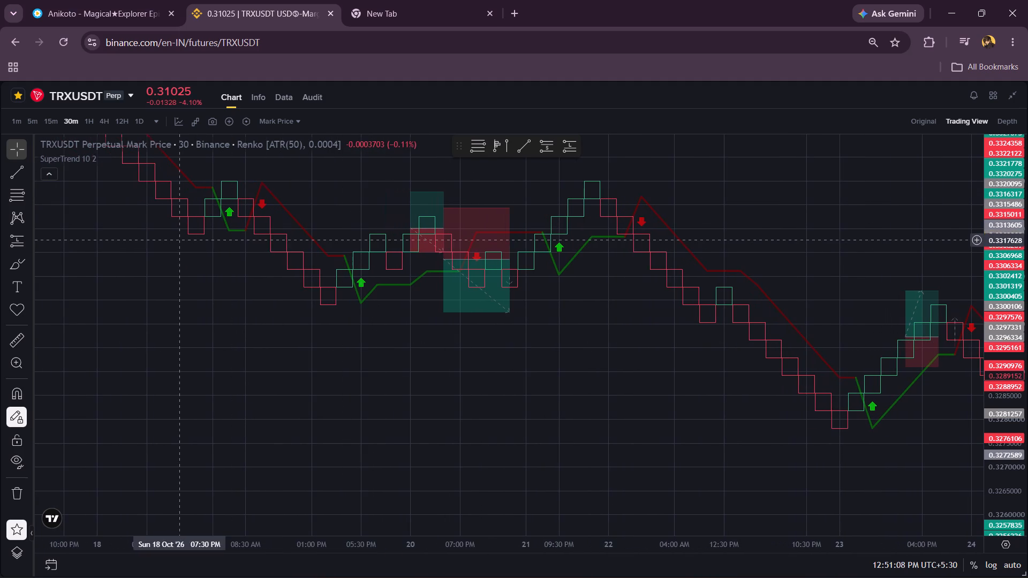
{"action": "scroll", "coordinate": [168, 274], "scroll_direction": "right", "scroll_amount": 1}
{"action": "left_click_drag", "start_coordinate": [201, 268], "coordinate": [245, 348]}
{"action": "scroll", "coordinate": [245, 348], "scroll_direction": "left", "scroll_amount": 4}
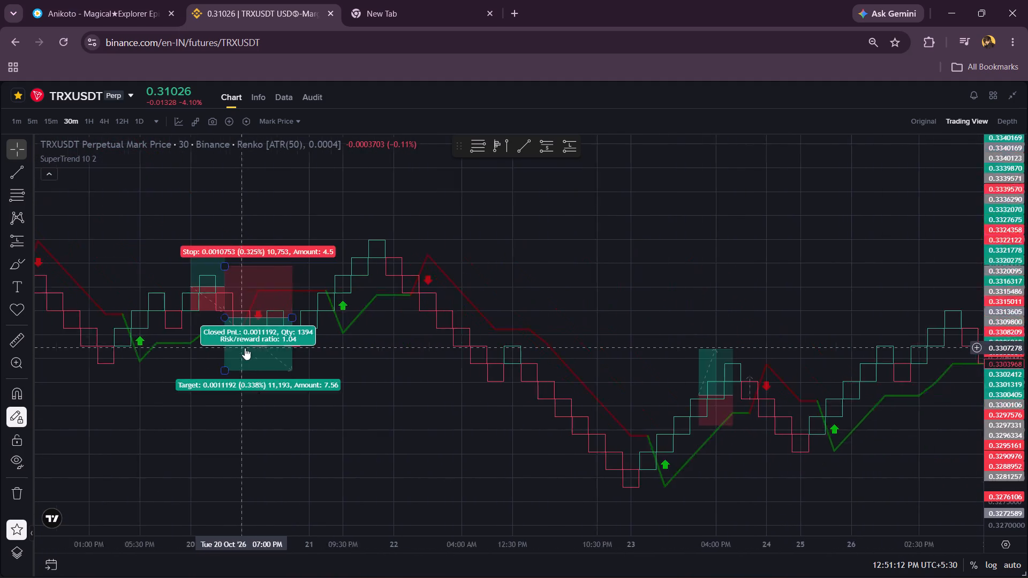
{"action": "scroll", "coordinate": [245, 348], "scroll_direction": "right", "scroll_amount": 2}
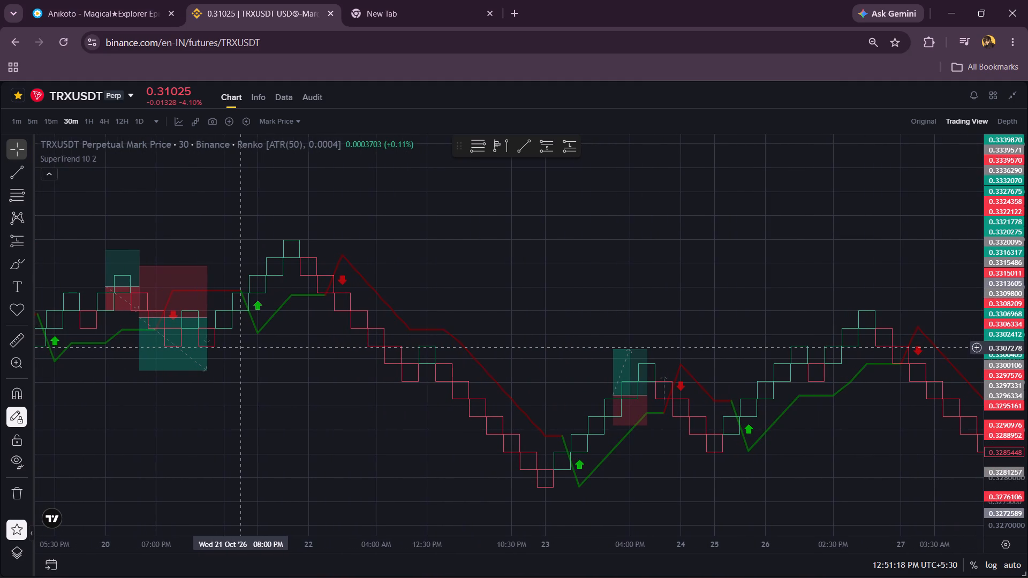
Switch the TRXUSDT Renko chart from the 30-minute to the 1-minute interval.
{"action": "scroll", "coordinate": [196, 190], "scroll_direction": "right", "scroll_amount": 1}
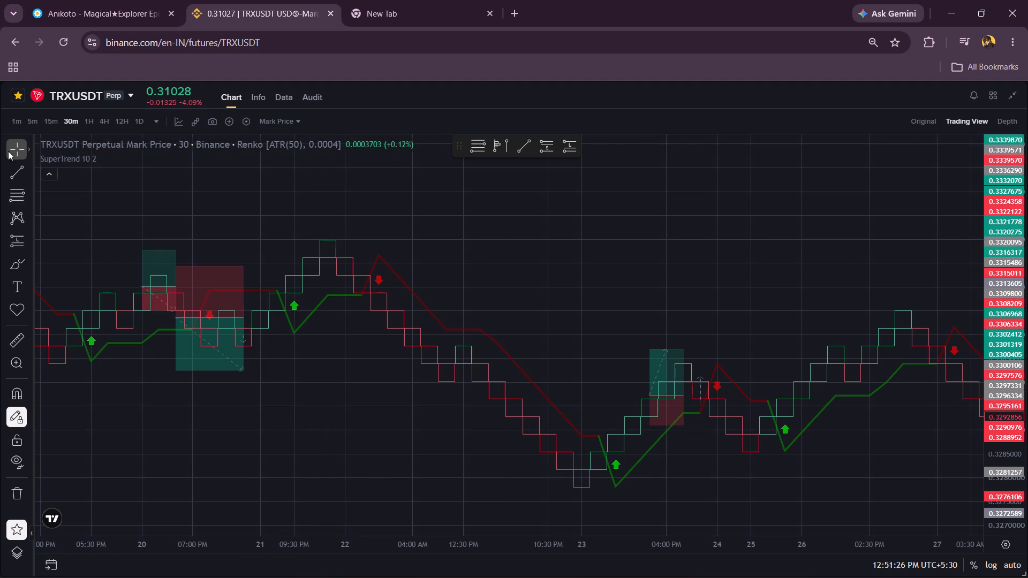
{"action": "left_click", "coordinate": [18, 122]}
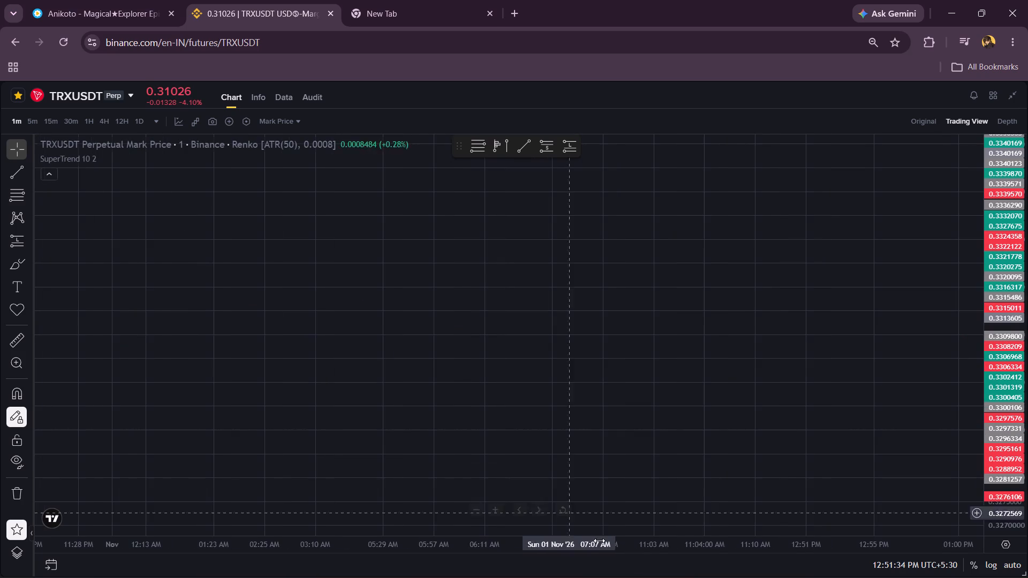
Survey the 1-minute Renko chart from 29 October to 1 November, covering the SuperTrend swings and marked positions.
{"action": "scroll", "coordinate": [1023, 345], "scroll_direction": "down", "scroll_amount": 6}
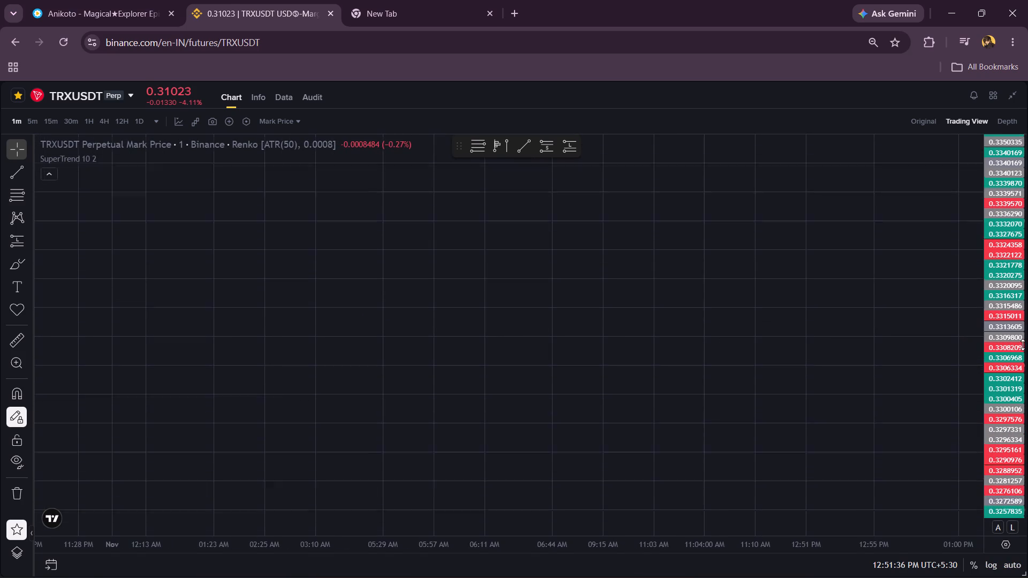
{"action": "scroll", "coordinate": [1023, 345], "scroll_direction": "down", "scroll_amount": 9}
{"action": "scroll", "coordinate": [679, 295], "scroll_direction": "down", "scroll_amount": 5}
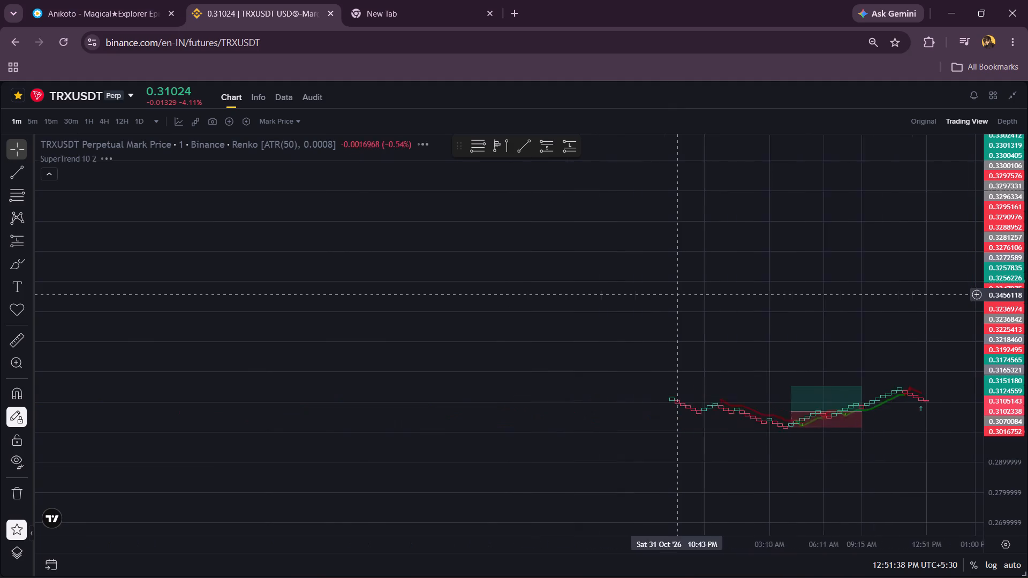
{"action": "scroll", "coordinate": [679, 295], "scroll_direction": "down", "scroll_amount": 5}
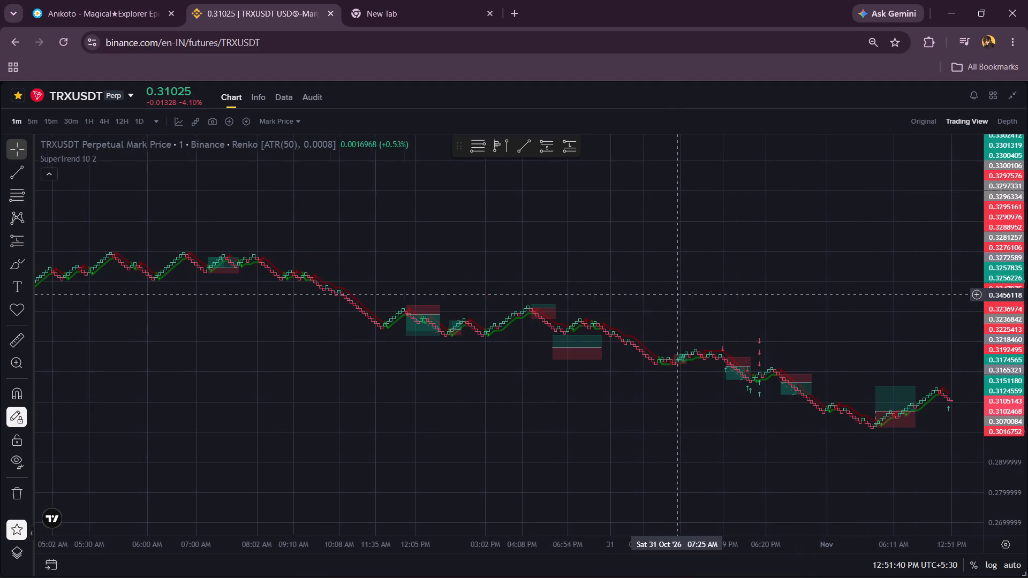
{"action": "scroll", "coordinate": [679, 295], "scroll_direction": "down", "scroll_amount": 4}
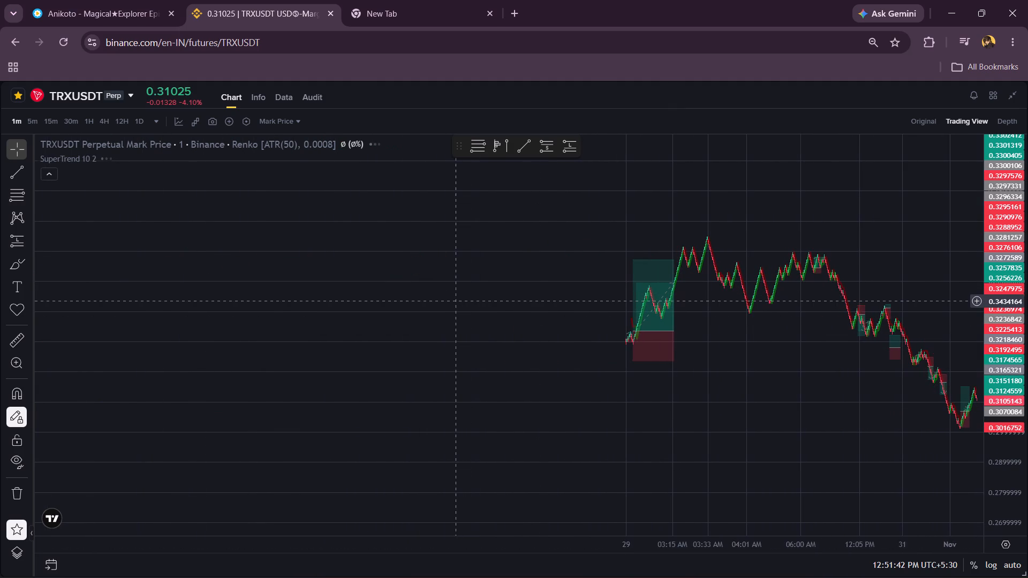
{"action": "scroll", "coordinate": [456, 301], "scroll_direction": "up", "scroll_amount": 8}
{"action": "scroll", "coordinate": [456, 301], "scroll_direction": "left", "scroll_amount": 2}
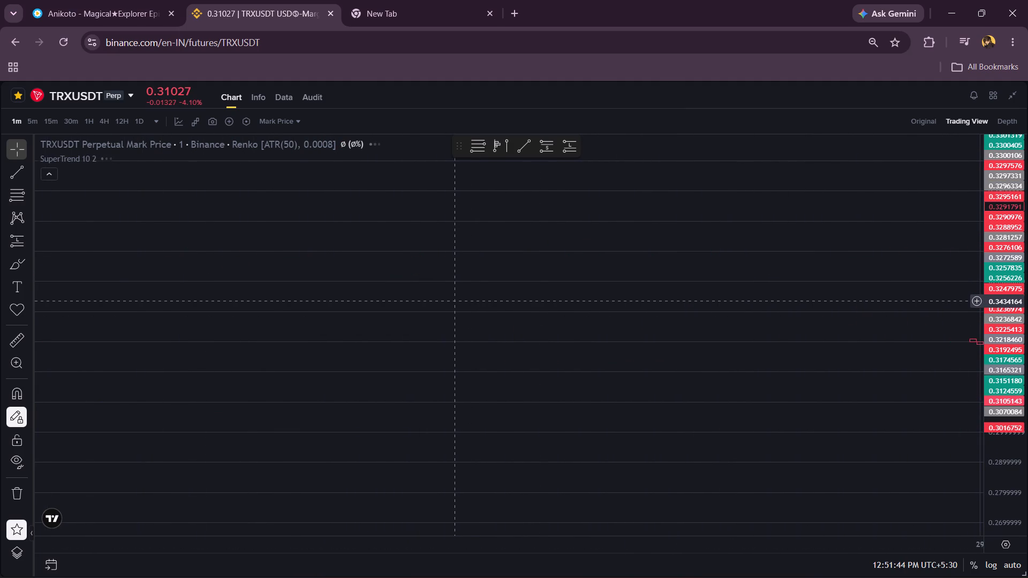
{"action": "scroll", "coordinate": [456, 301], "scroll_direction": "left", "scroll_amount": 9}
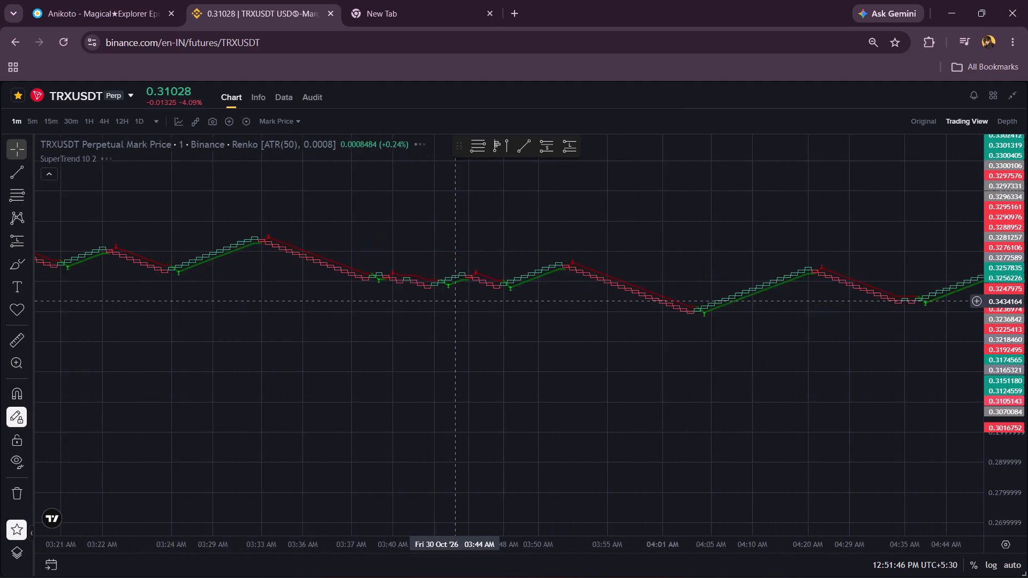
{"action": "scroll", "coordinate": [456, 301], "scroll_direction": "left", "scroll_amount": 6}
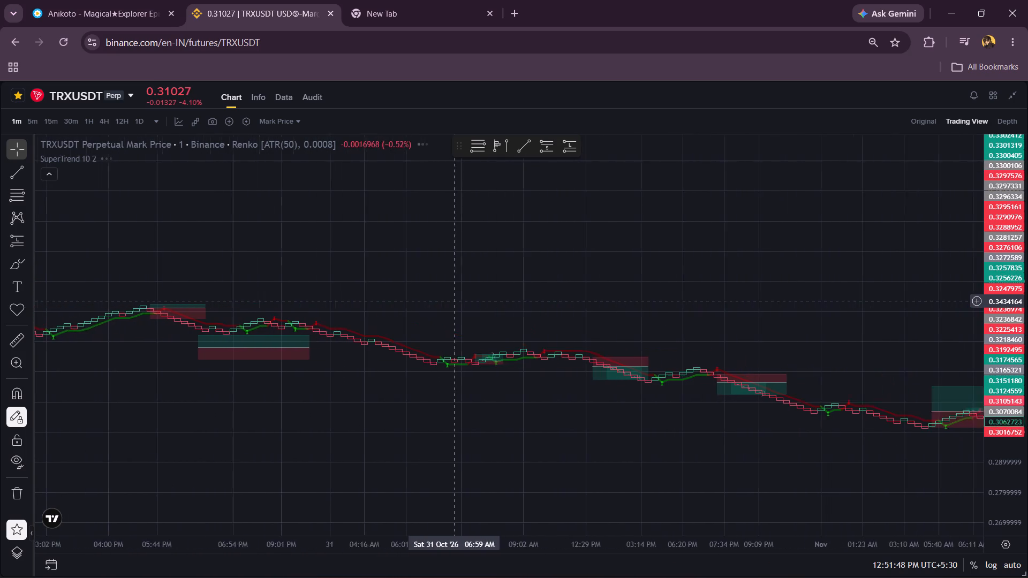
{"action": "scroll", "coordinate": [456, 301], "scroll_direction": "left", "scroll_amount": 1}
Examine the Renko bricks and SuperTrend arrows around the marked positions on 31 October and 1 November.
{"action": "left_click_drag", "start_coordinate": [576, 293], "coordinate": [474, 200]}
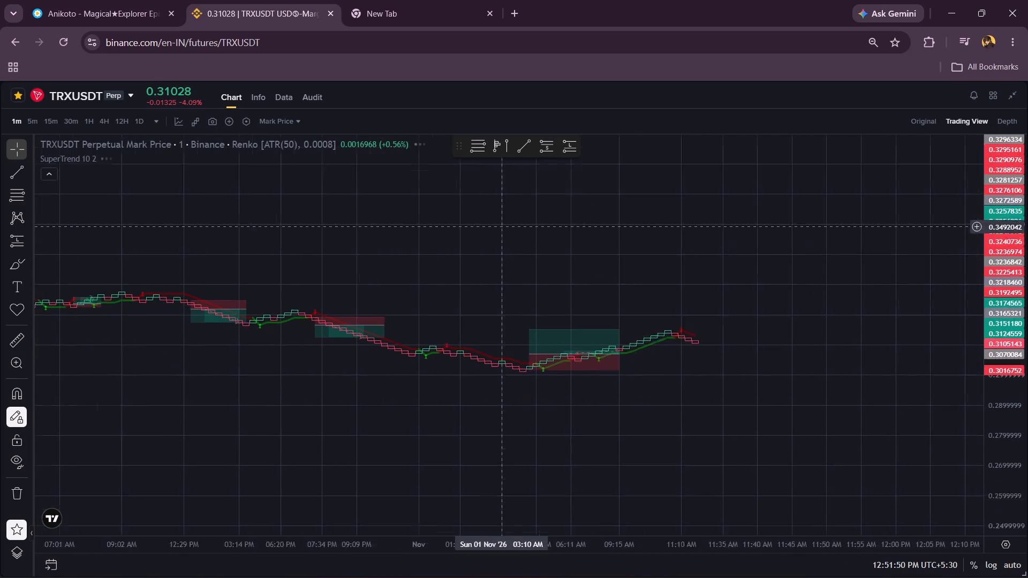
{"action": "left_click_drag", "start_coordinate": [474, 200], "coordinate": [442, 163]}
{"action": "scroll", "coordinate": [993, 273], "scroll_direction": "up", "scroll_amount": 6}
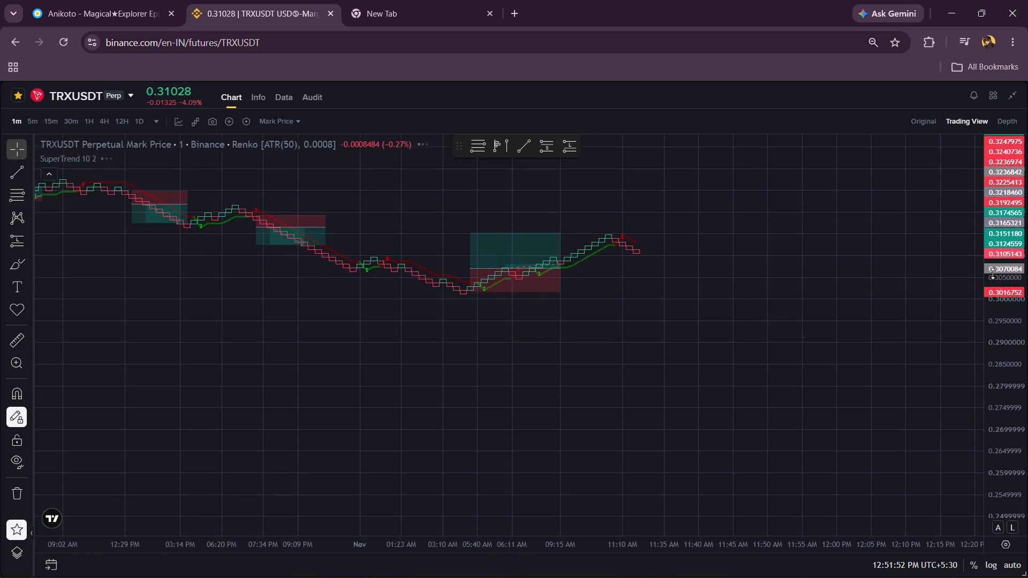
{"action": "scroll", "coordinate": [993, 273], "scroll_direction": "right", "scroll_amount": 4}
{"action": "scroll", "coordinate": [993, 273], "scroll_direction": "up", "scroll_amount": 4}
{"action": "left_click_drag", "start_coordinate": [669, 253], "coordinate": [639, 345]}
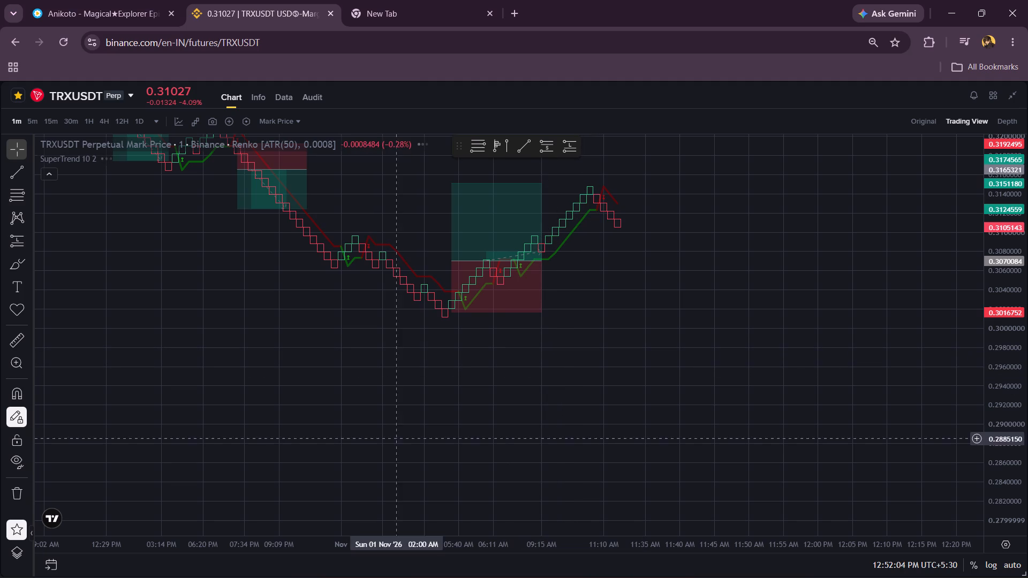
{"action": "left_click_drag", "start_coordinate": [360, 420], "coordinate": [616, 561]}
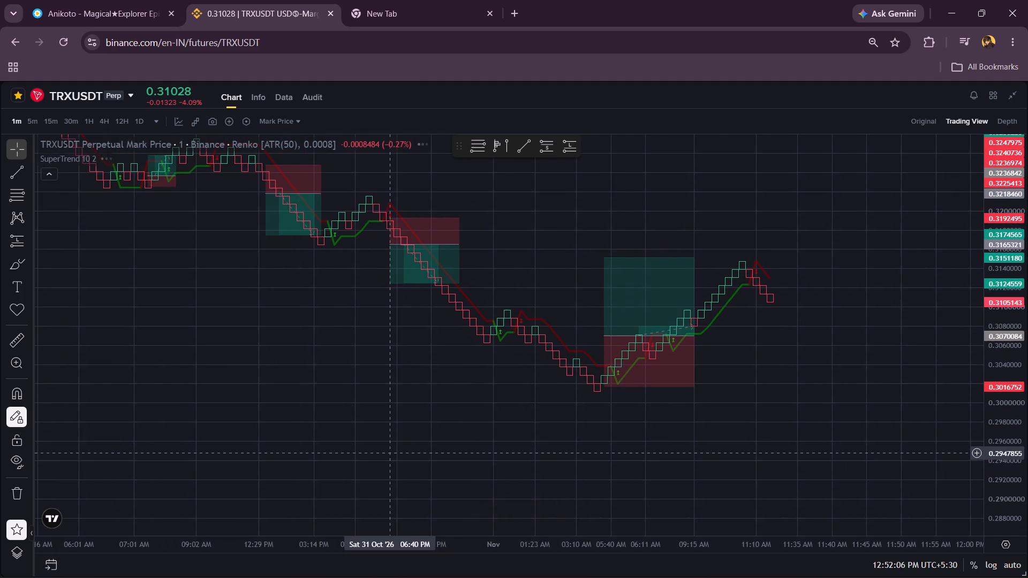
{"action": "left_click_drag", "start_coordinate": [391, 453], "coordinate": [539, 530]}
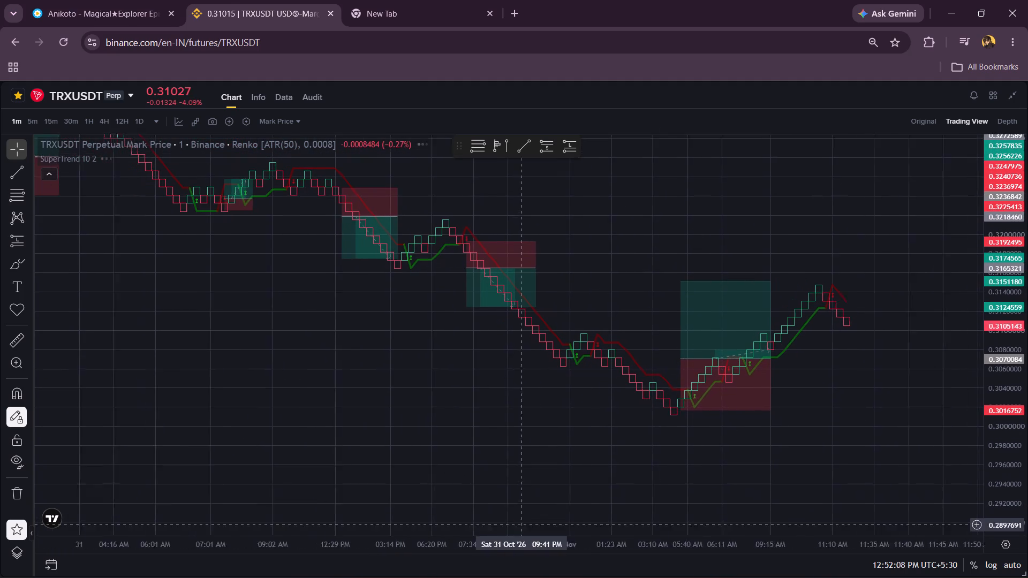
{"action": "left_click_drag", "start_coordinate": [539, 530], "coordinate": [543, 529]}
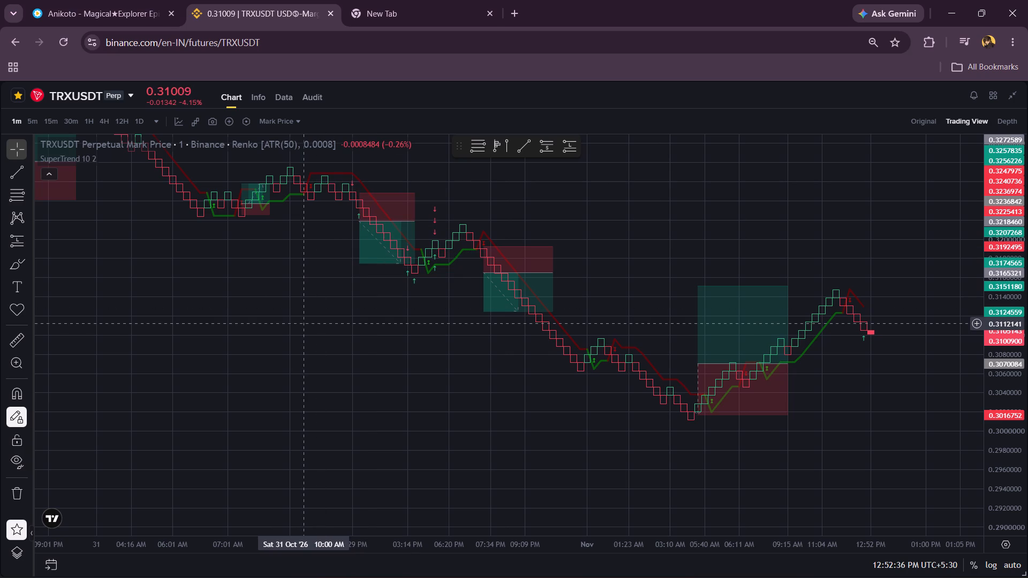
Review the Renko price swings and marked positions from 1 November back to September.
{"action": "scroll", "coordinate": [303, 289], "scroll_direction": "right", "scroll_amount": 1}
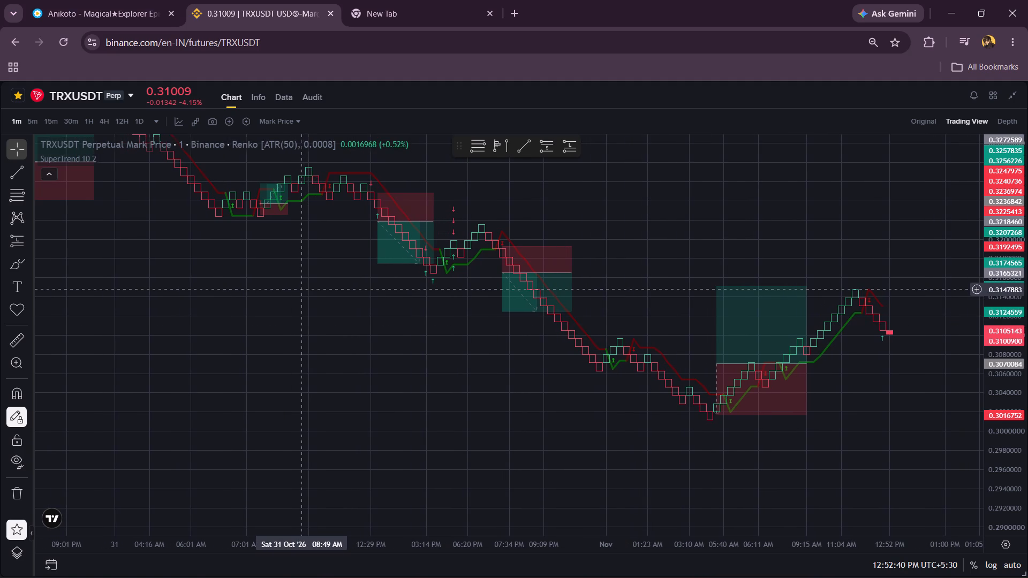
{"action": "scroll", "coordinate": [303, 289], "scroll_direction": "down", "scroll_amount": 2}
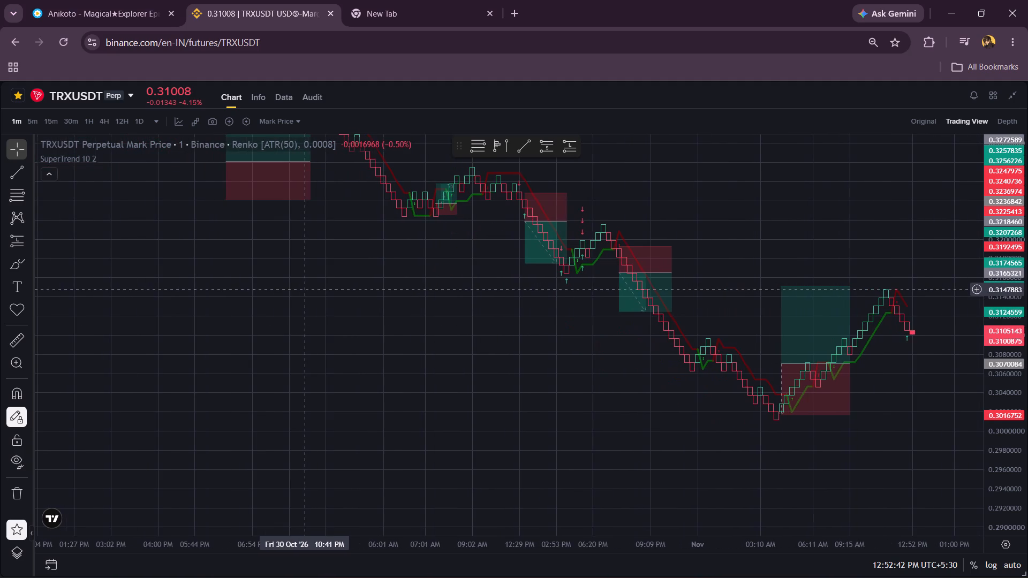
{"action": "scroll", "coordinate": [303, 289], "scroll_direction": "right", "scroll_amount": 1}
{"action": "left_click_drag", "start_coordinate": [303, 289], "coordinate": [434, 453]}
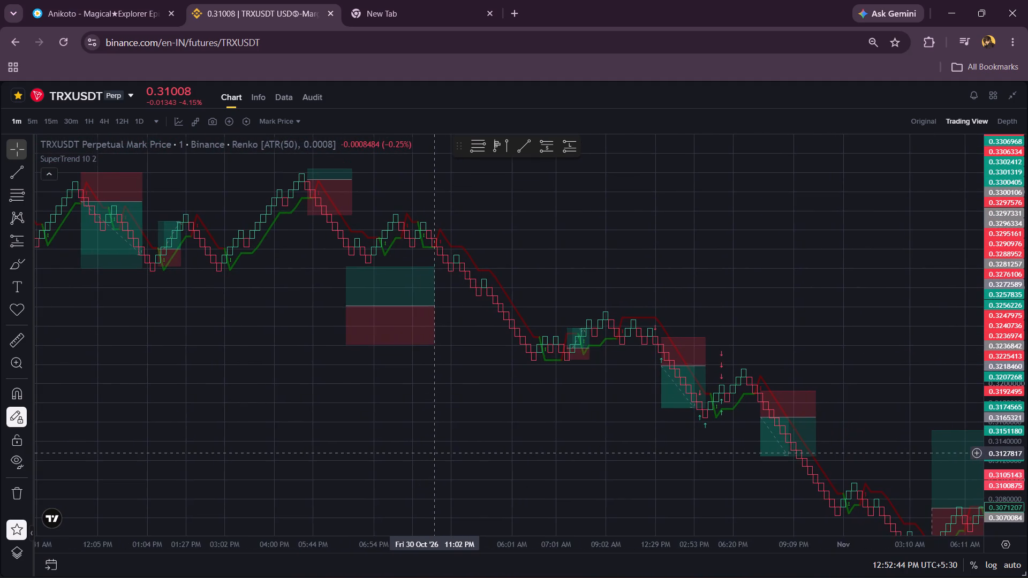
{"action": "scroll", "coordinate": [434, 453], "scroll_direction": "down", "scroll_amount": 4}
{"action": "left_click_drag", "start_coordinate": [368, 207], "coordinate": [561, 433]}
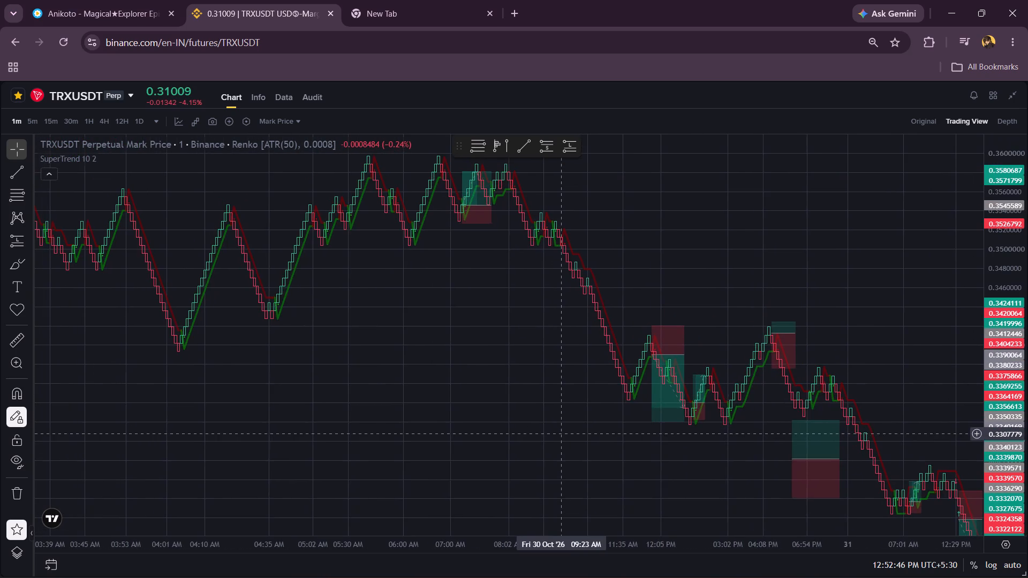
{"action": "scroll", "coordinate": [561, 433], "scroll_direction": "down", "scroll_amount": 3}
{"action": "scroll", "coordinate": [430, 383], "scroll_direction": "down", "scroll_amount": 4}
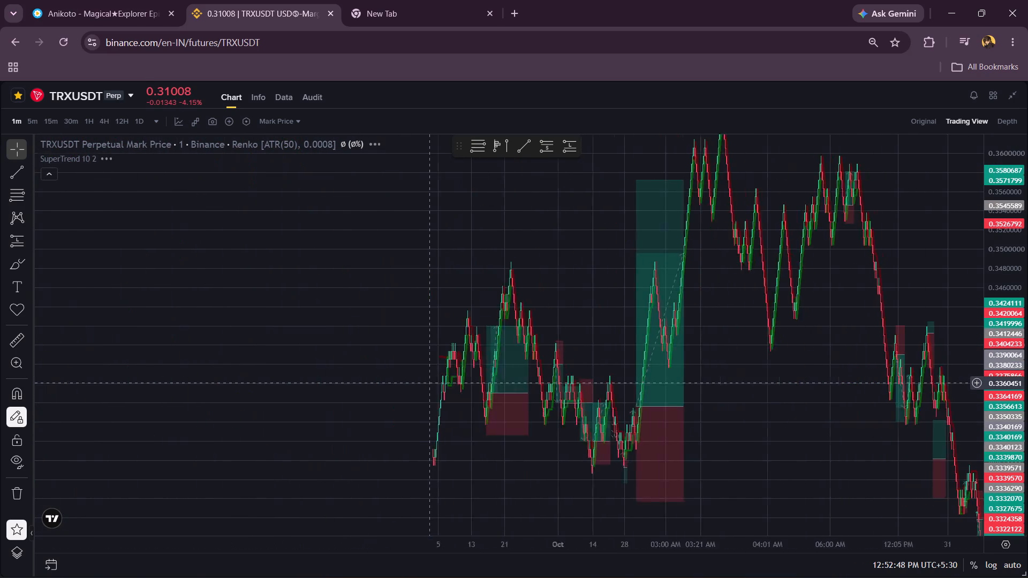
{"action": "scroll", "coordinate": [430, 383], "scroll_direction": "up", "scroll_amount": 5}
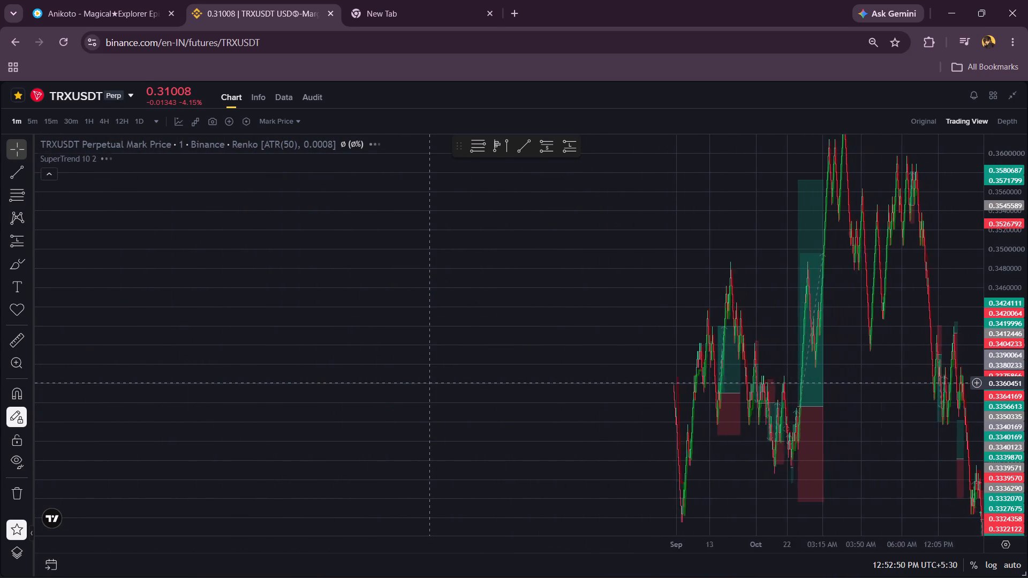
{"action": "scroll", "coordinate": [1011, 419], "scroll_direction": "down", "scroll_amount": 5}
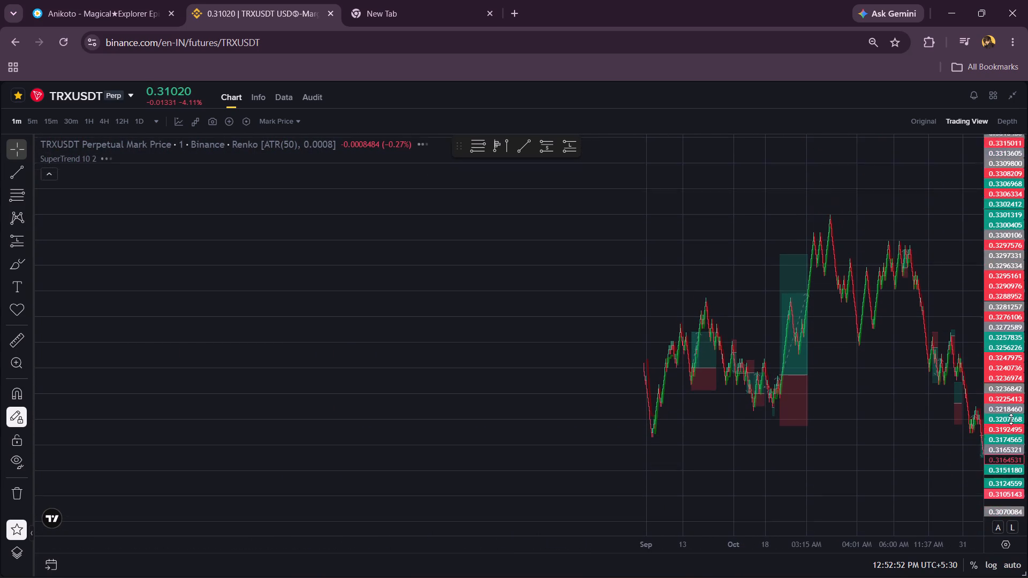
{"action": "scroll", "coordinate": [815, 448], "scroll_direction": "left", "scroll_amount": 3}
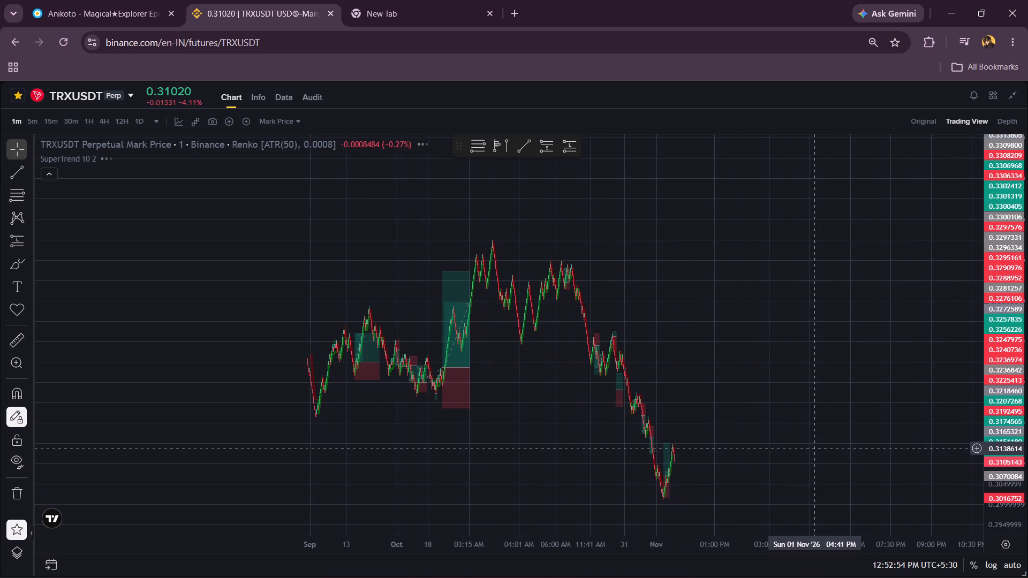
{"action": "scroll", "coordinate": [815, 448], "scroll_direction": "right", "scroll_amount": 2}
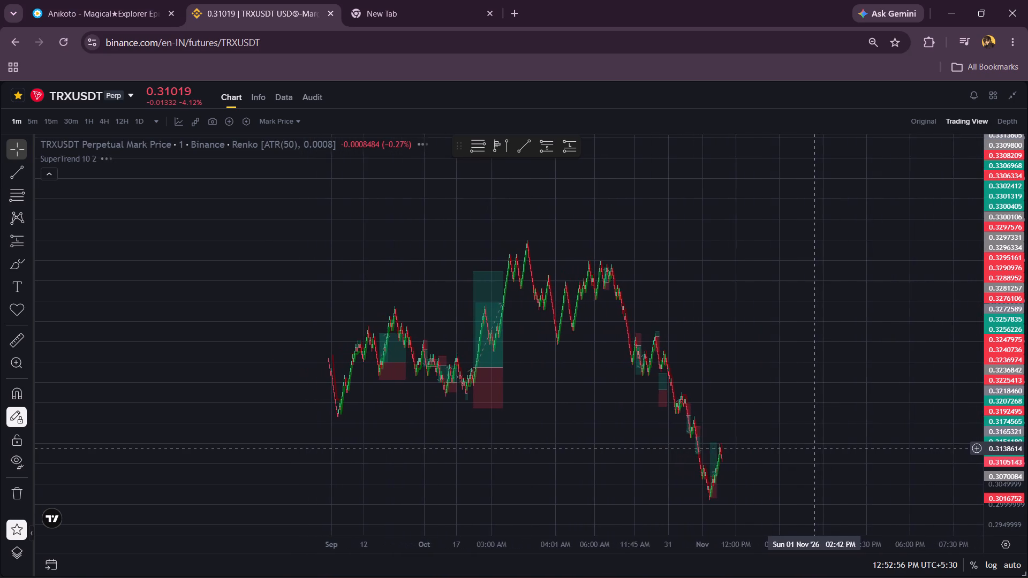
{"action": "scroll", "coordinate": [815, 448], "scroll_direction": "right", "scroll_amount": 4}
{"action": "scroll", "coordinate": [815, 448], "scroll_direction": "up", "scroll_amount": 6}
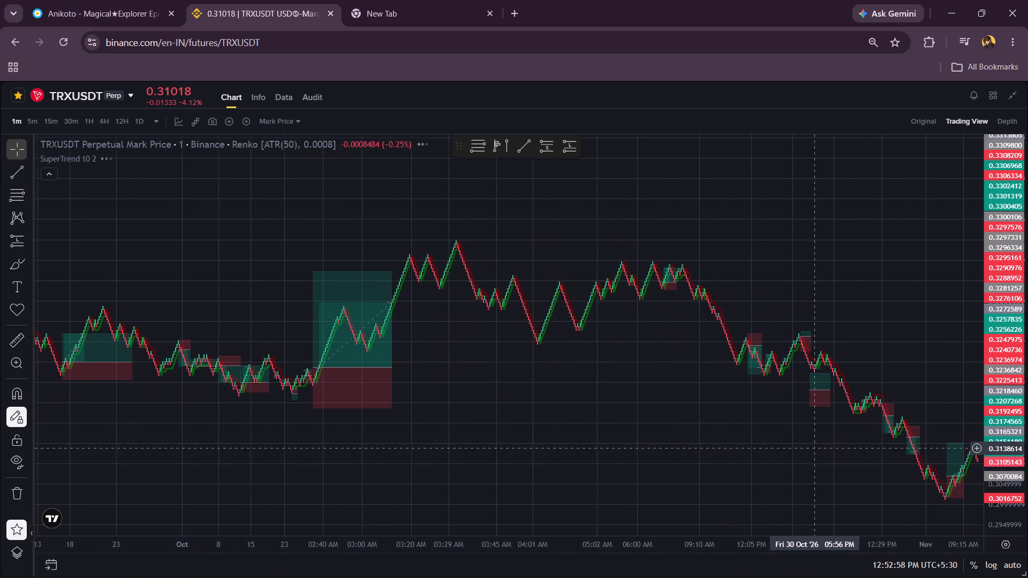
Examine the early and mid-October positions and the large 30 October long position against the SuperTrend line.
{"action": "left_click_drag", "start_coordinate": [655, 415], "coordinate": [579, 336]}
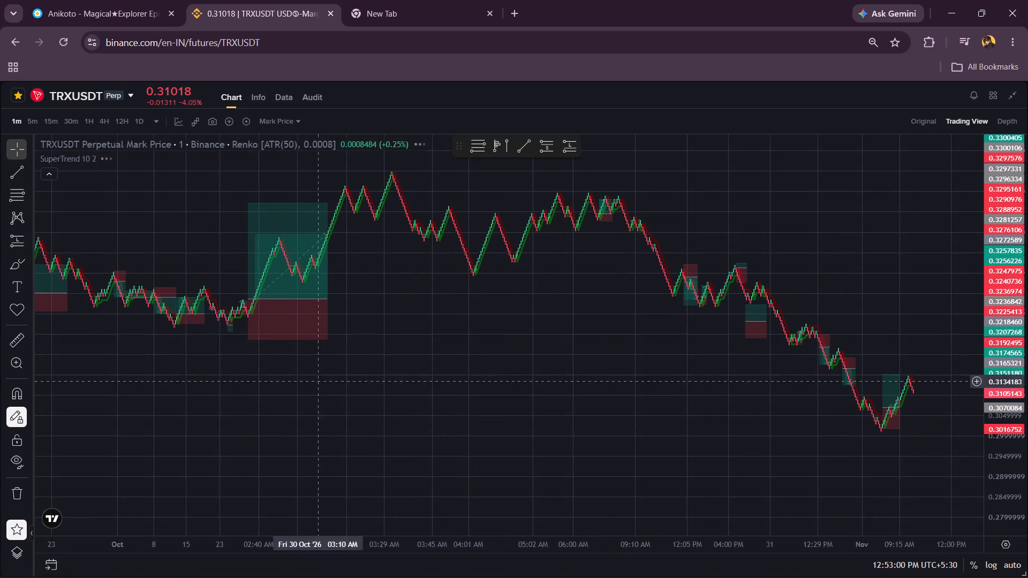
{"action": "scroll", "coordinate": [183, 338], "scroll_direction": "right", "scroll_amount": 9}
{"action": "scroll", "coordinate": [183, 338], "scroll_direction": "up", "scroll_amount": 2}
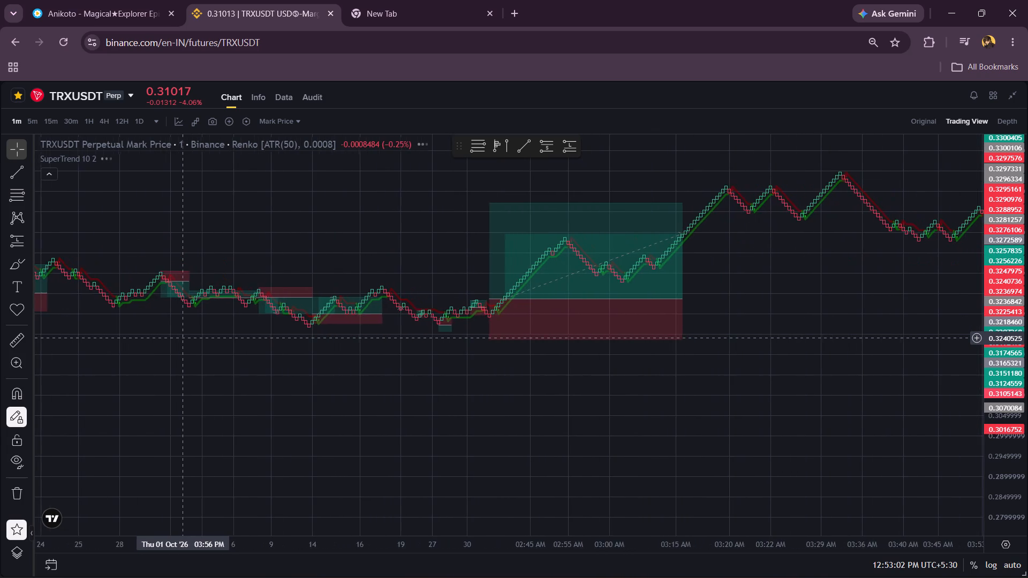
{"action": "scroll", "coordinate": [183, 338], "scroll_direction": "right", "scroll_amount": 8}
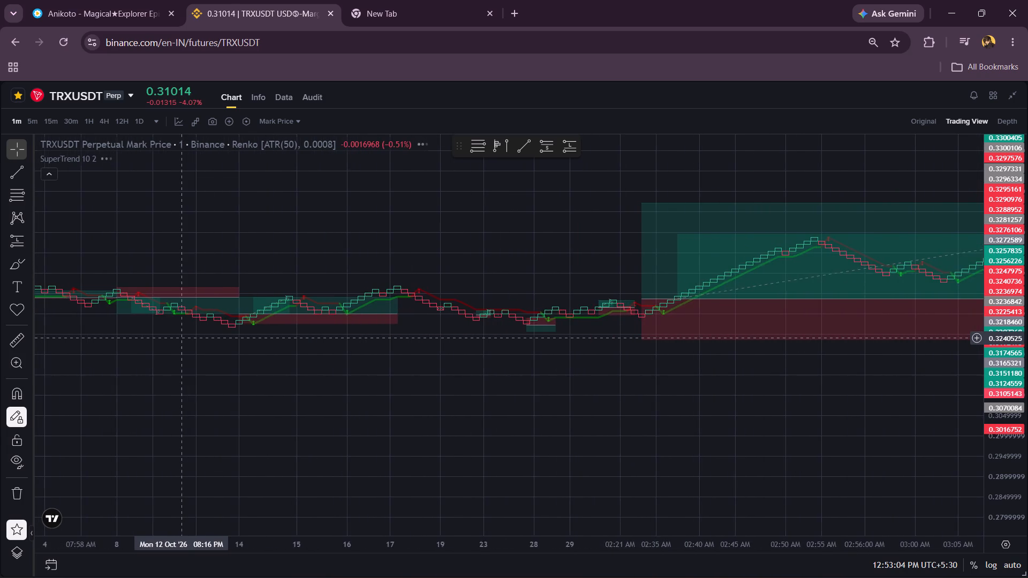
{"action": "scroll", "coordinate": [183, 338], "scroll_direction": "right", "scroll_amount": 1}
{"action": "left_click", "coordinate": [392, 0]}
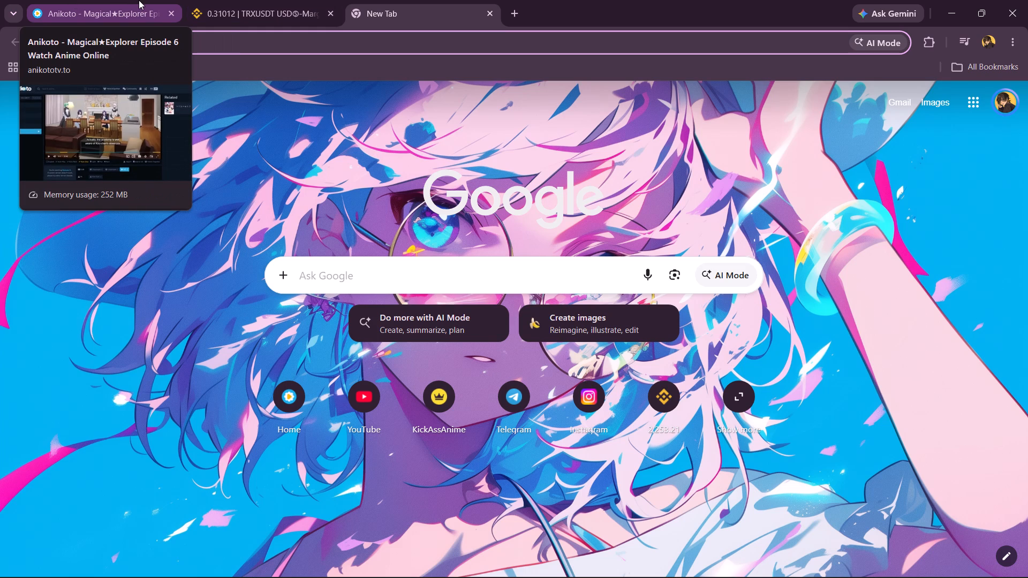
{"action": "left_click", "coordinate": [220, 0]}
Examine the marked positions and SuperTrend arrows between 14 and 30 October on the 1-minute ATR Renko chart.
{"action": "left_click_drag", "start_coordinate": [401, 217], "coordinate": [533, 179]}
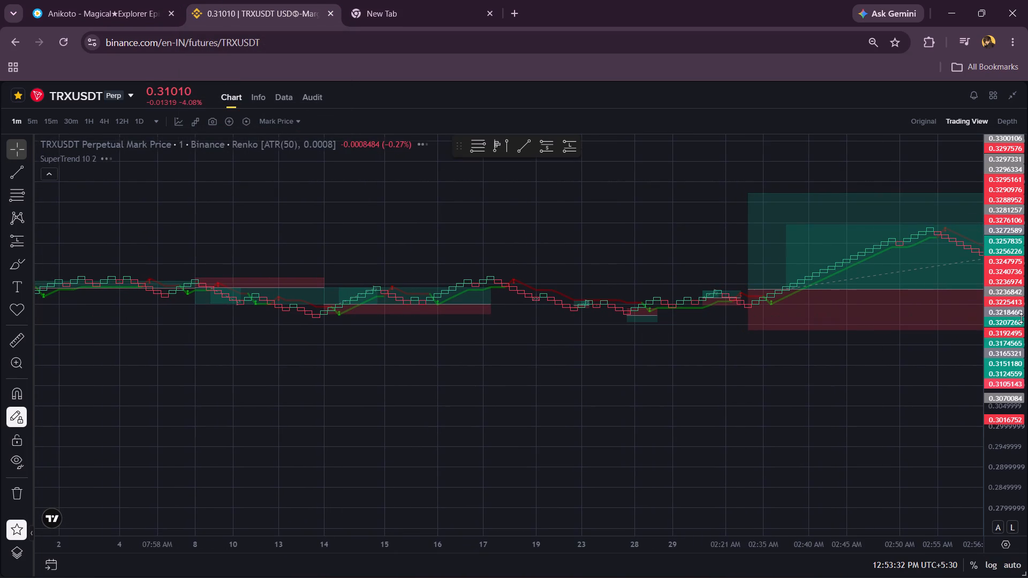
{"action": "scroll", "coordinate": [1014, 306], "scroll_direction": "up", "scroll_amount": 8}
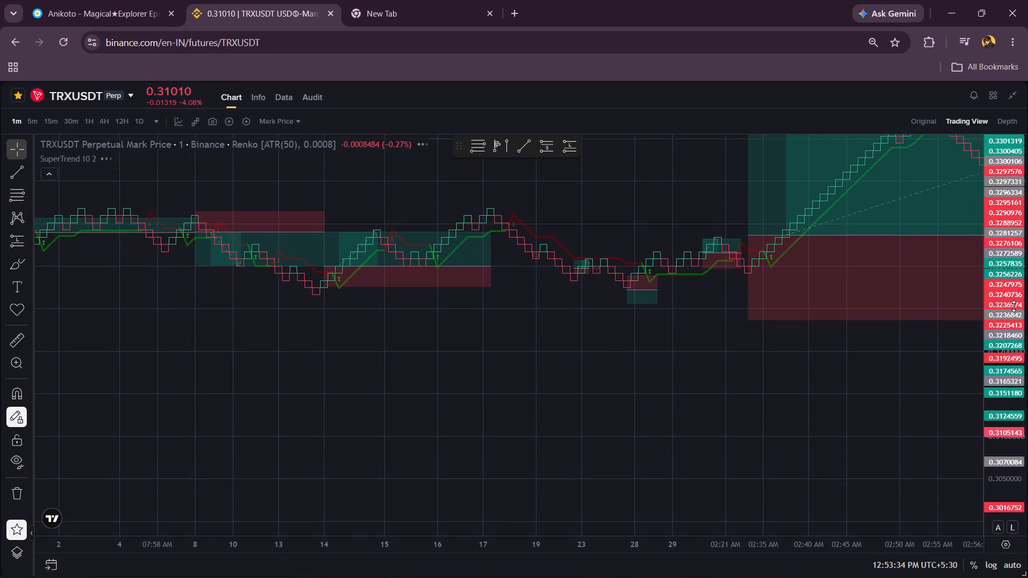
{"action": "scroll", "coordinate": [1014, 306], "scroll_direction": "up", "scroll_amount": 1}
{"action": "scroll", "coordinate": [687, 258], "scroll_direction": "right", "scroll_amount": 3}
{"action": "scroll", "coordinate": [687, 258], "scroll_direction": "up", "scroll_amount": 2}
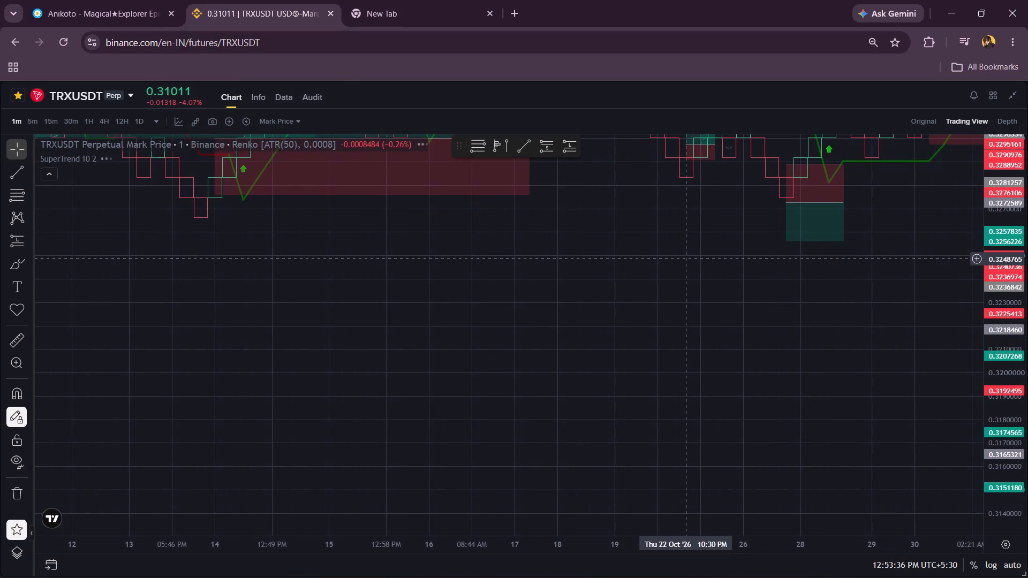
{"action": "left_click_drag", "start_coordinate": [696, 212], "coordinate": [489, 356]}
{"action": "scroll", "coordinate": [489, 356], "scroll_direction": "up", "scroll_amount": 3}
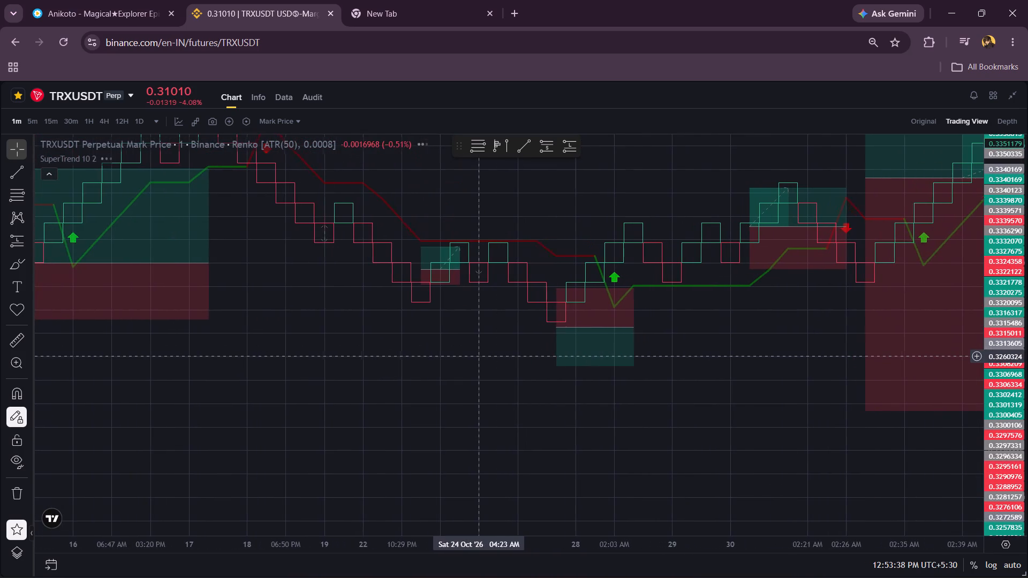
{"action": "scroll", "coordinate": [489, 356], "scroll_direction": "up", "scroll_amount": 1}
{"action": "left_click_drag", "start_coordinate": [467, 234], "coordinate": [492, 341]}
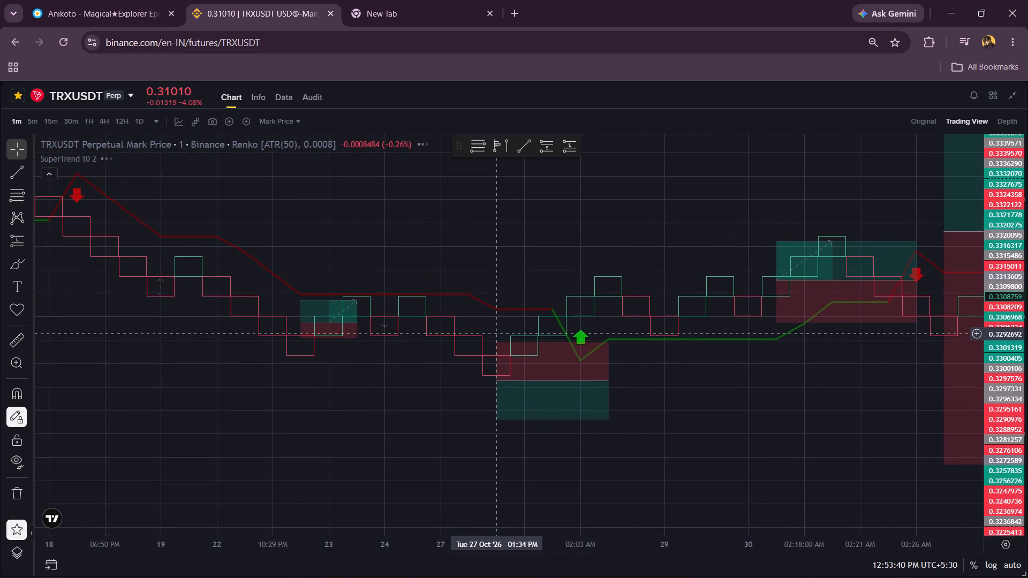
{"action": "scroll", "coordinate": [492, 341], "scroll_direction": "down", "scroll_amount": 4}
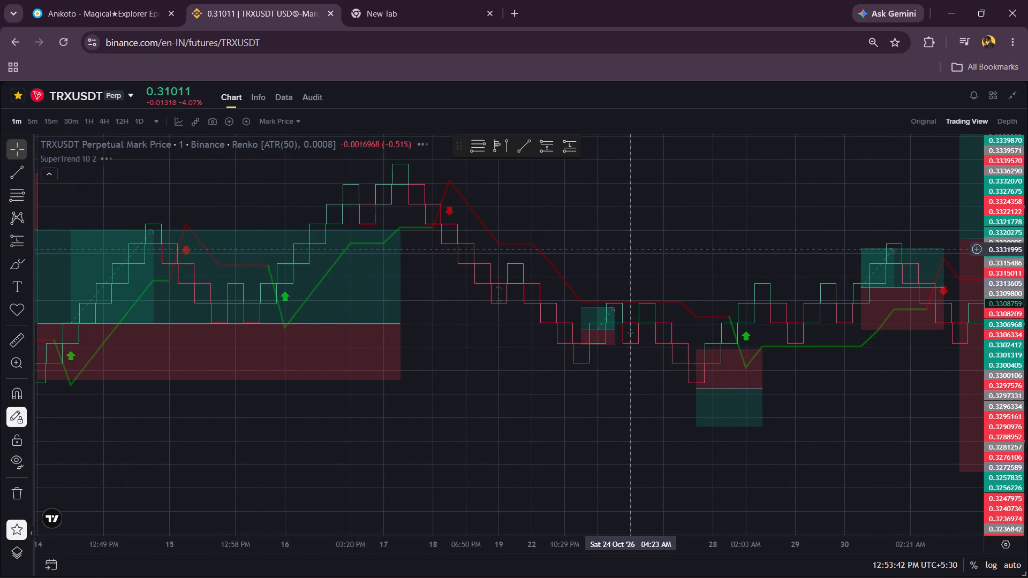
{"action": "left_click_drag", "start_coordinate": [632, 249], "coordinate": [509, 268]}
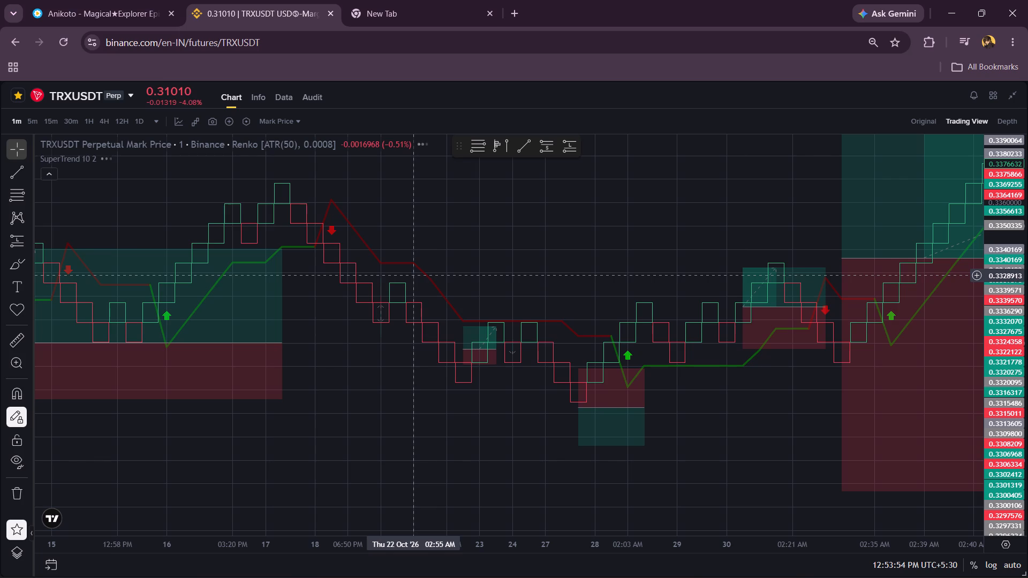
{"action": "scroll", "coordinate": [420, 276], "scroll_direction": "down", "scroll_amount": 1}
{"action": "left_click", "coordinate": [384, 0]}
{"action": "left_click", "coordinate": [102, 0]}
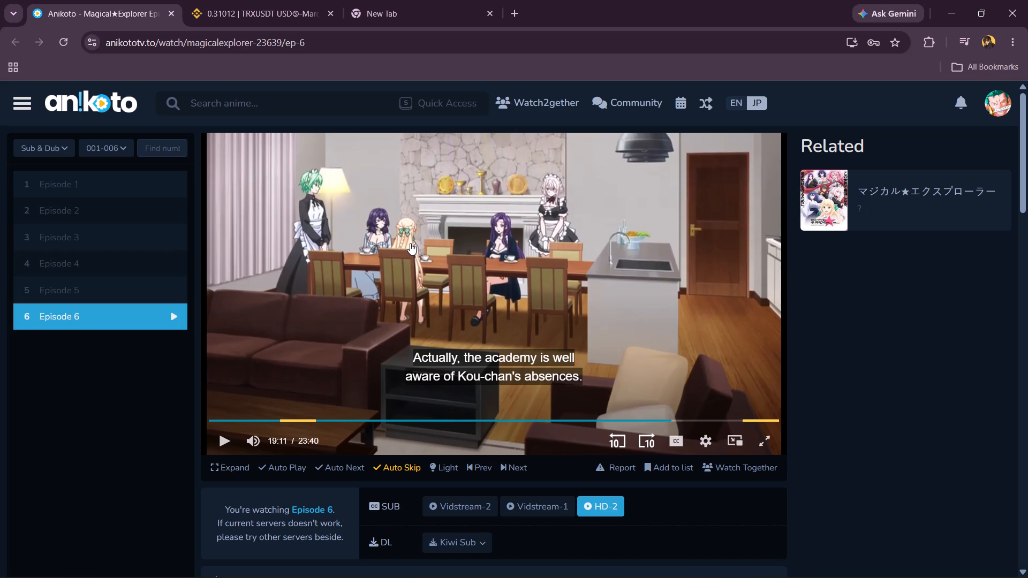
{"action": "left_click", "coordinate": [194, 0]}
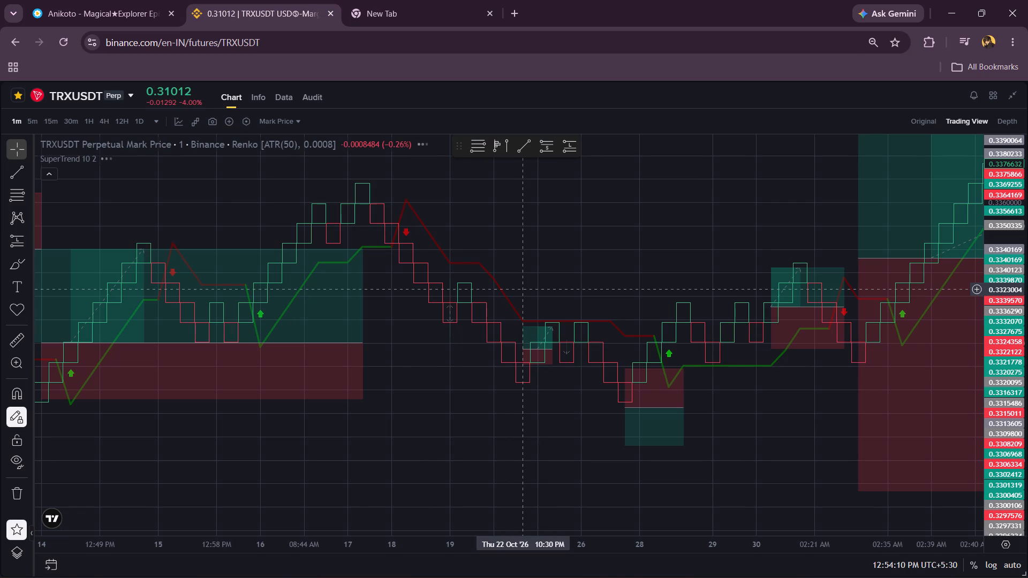
Examine the Renko bricks following the 18 October SuperTrend sell arrow through to the 27 October position.
{"action": "scroll", "coordinate": [389, 264], "scroll_direction": "up", "scroll_amount": 4}
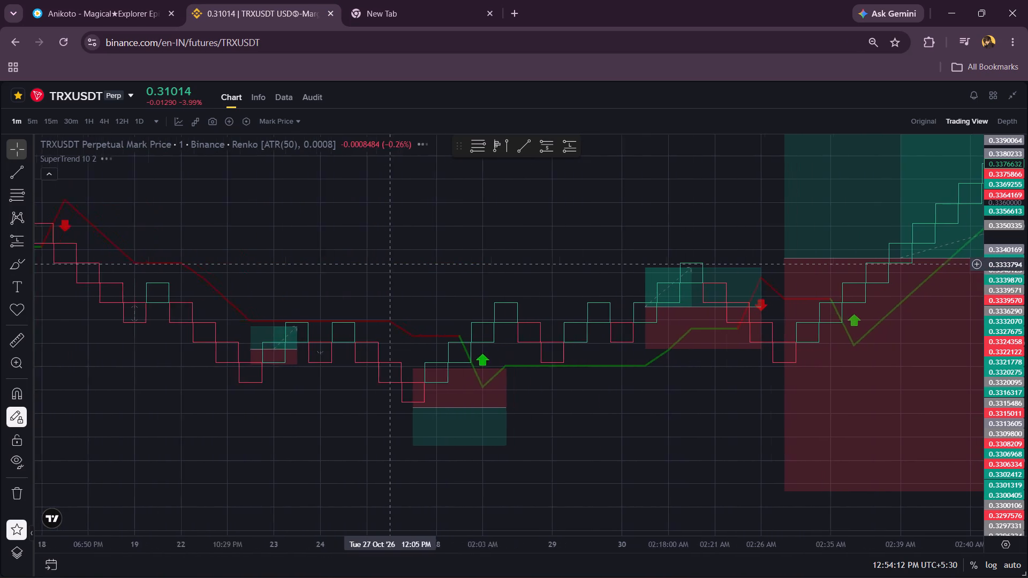
{"action": "scroll", "coordinate": [389, 264], "scroll_direction": "right", "scroll_amount": 6}
{"action": "scroll", "coordinate": [389, 264], "scroll_direction": "up", "scroll_amount": 5}
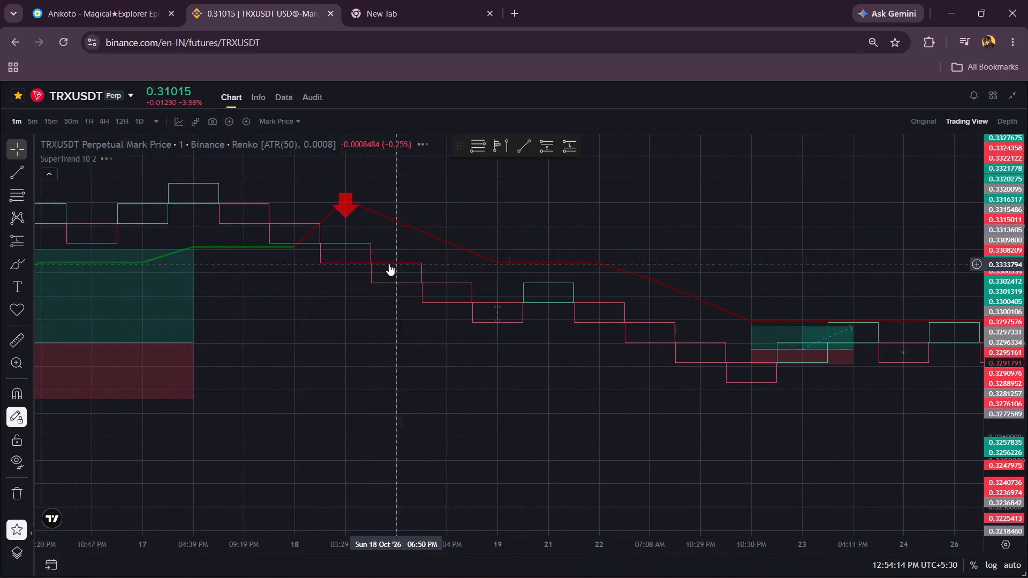
{"action": "scroll", "coordinate": [389, 264], "scroll_direction": "up", "scroll_amount": 1}
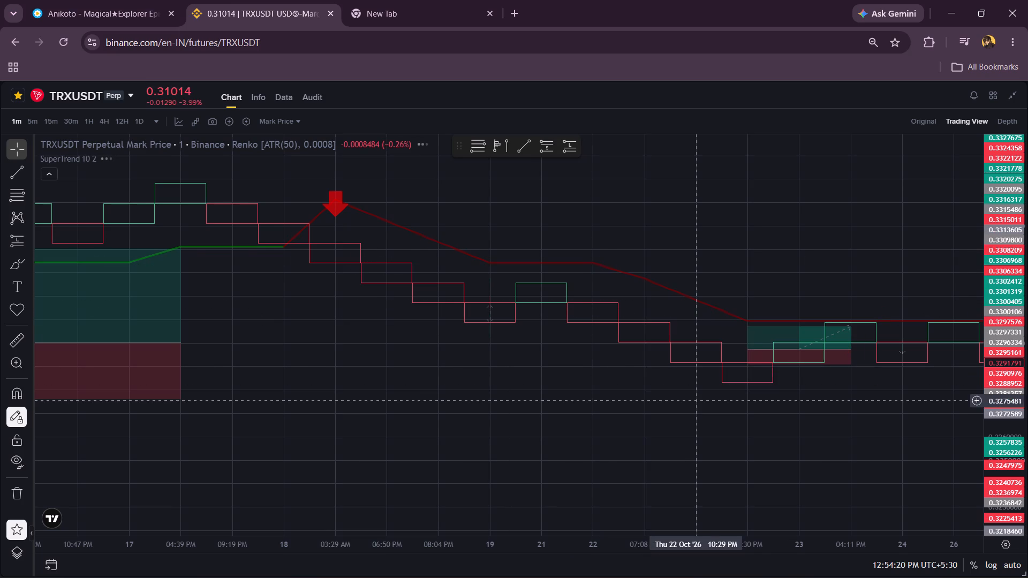
{"action": "scroll", "coordinate": [686, 405], "scroll_direction": "left", "scroll_amount": 3}
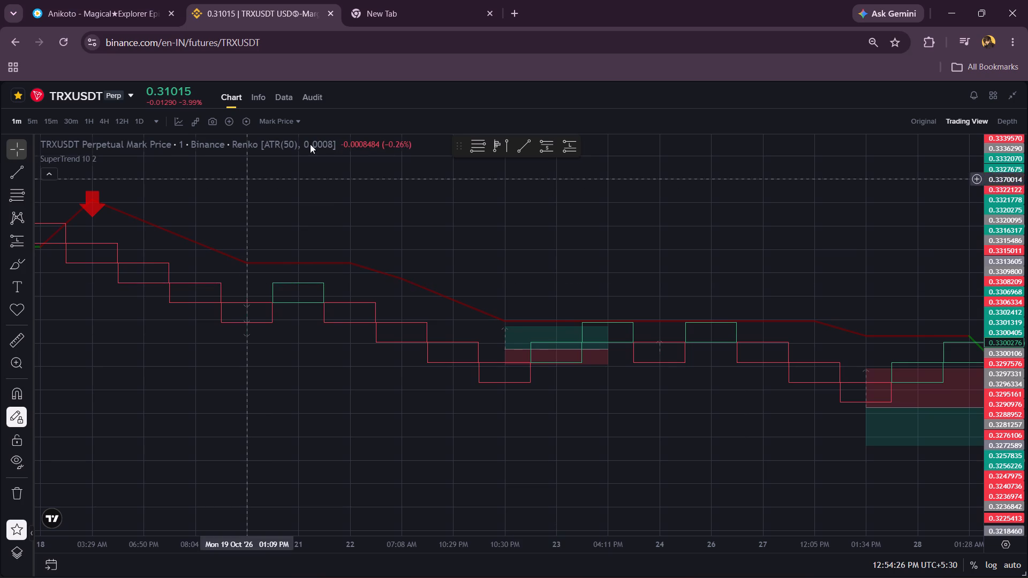
Change the Renko box size assignment method to Traditional with a box size of 0.0003.
{"action": "double_click", "coordinate": [290, 140]}
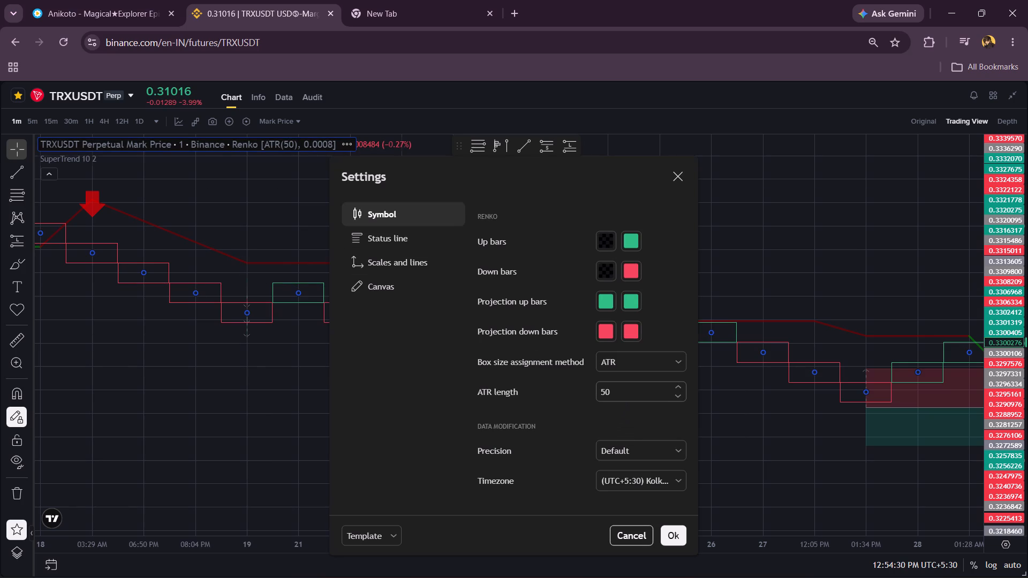
{"action": "left_click", "coordinate": [624, 355]}
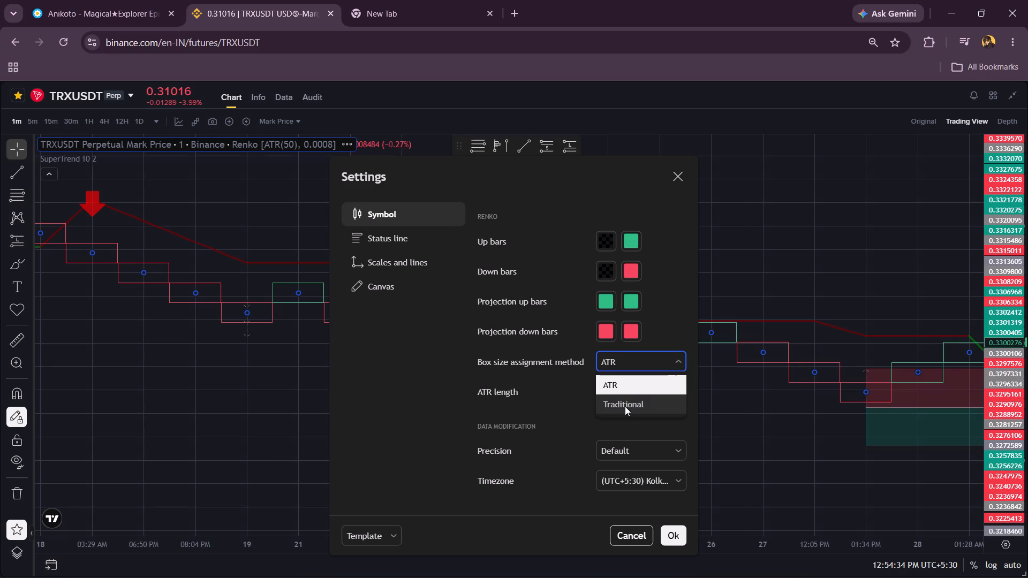
{"action": "left_click", "coordinate": [625, 406]}
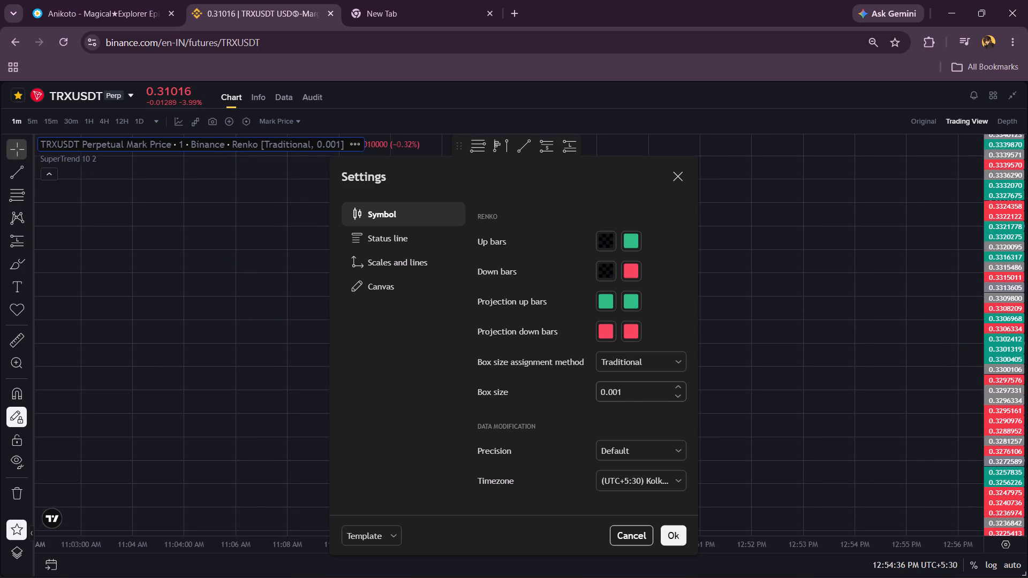
{"action": "left_click", "coordinate": [617, 392]}
{"action": "key", "text": "0"}
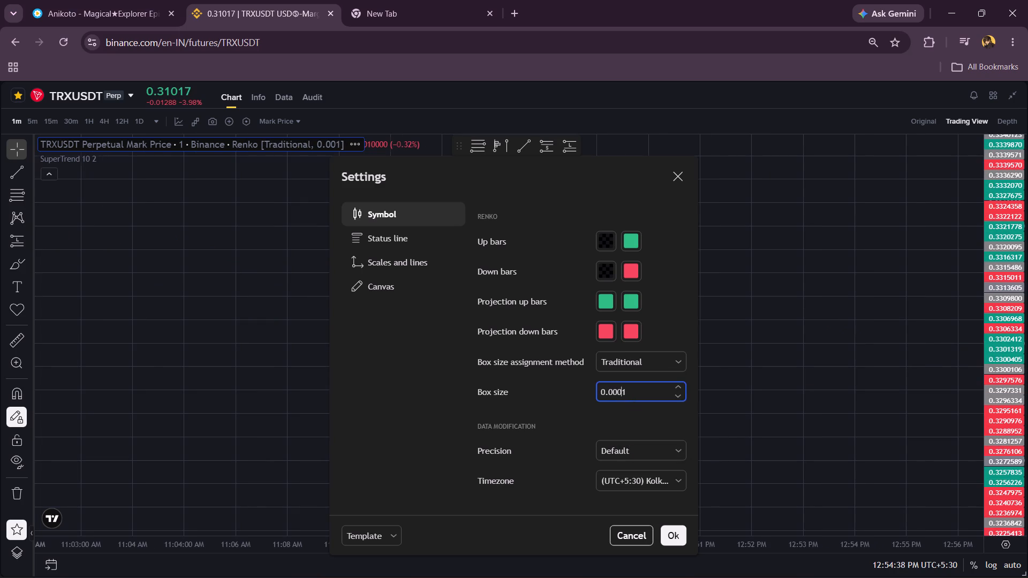
{"action": "key", "text": "Right"}
{"action": "key", "text": "BackSpace"}
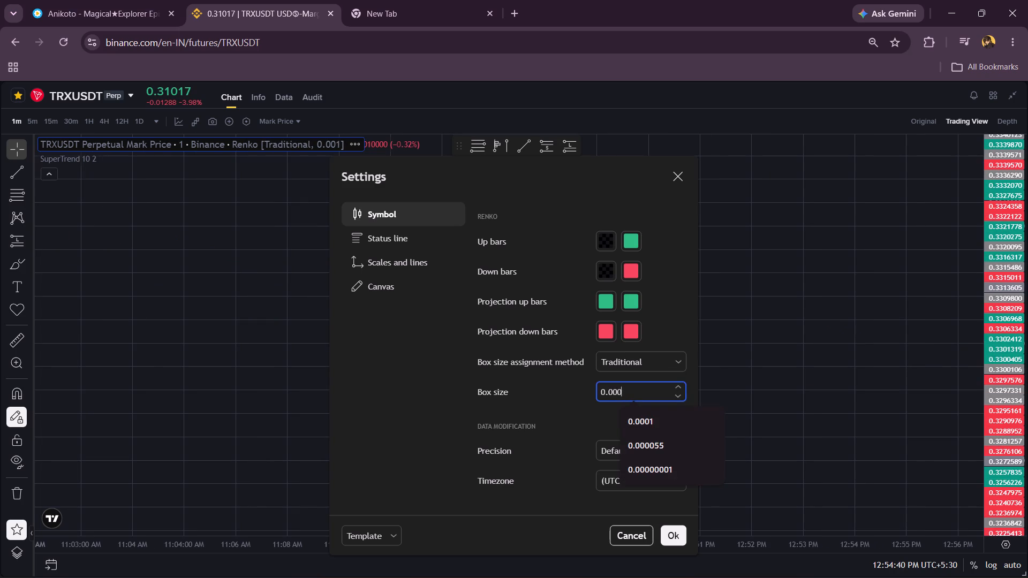
{"action": "key", "text": "3"}
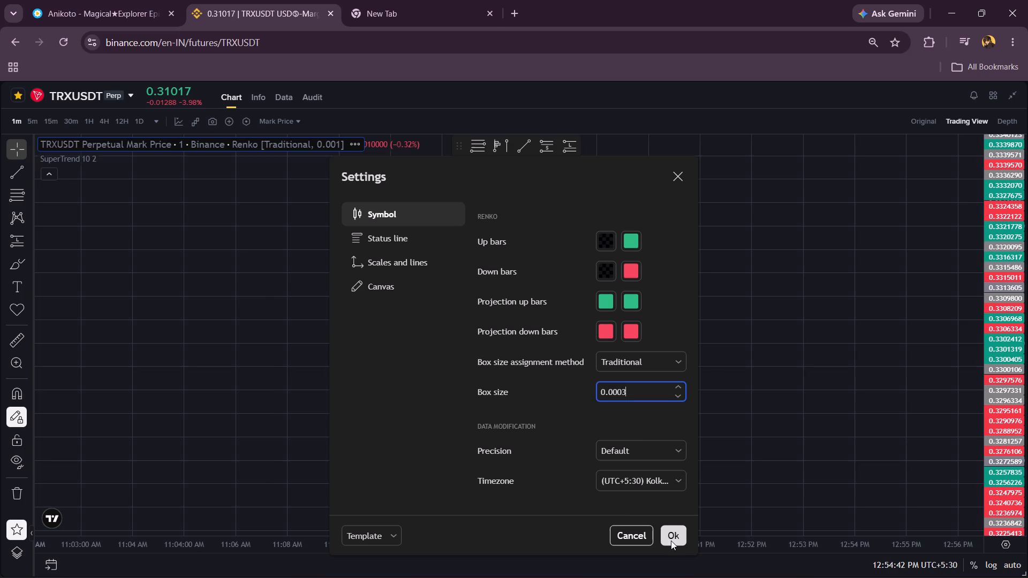
{"action": "left_click", "coordinate": [669, 538]}
Survey the 0.0003-box Renko chart from 1 November back to mid-September, covering the marked positions.
{"action": "scroll", "coordinate": [994, 351], "scroll_direction": "down", "scroll_amount": 5}
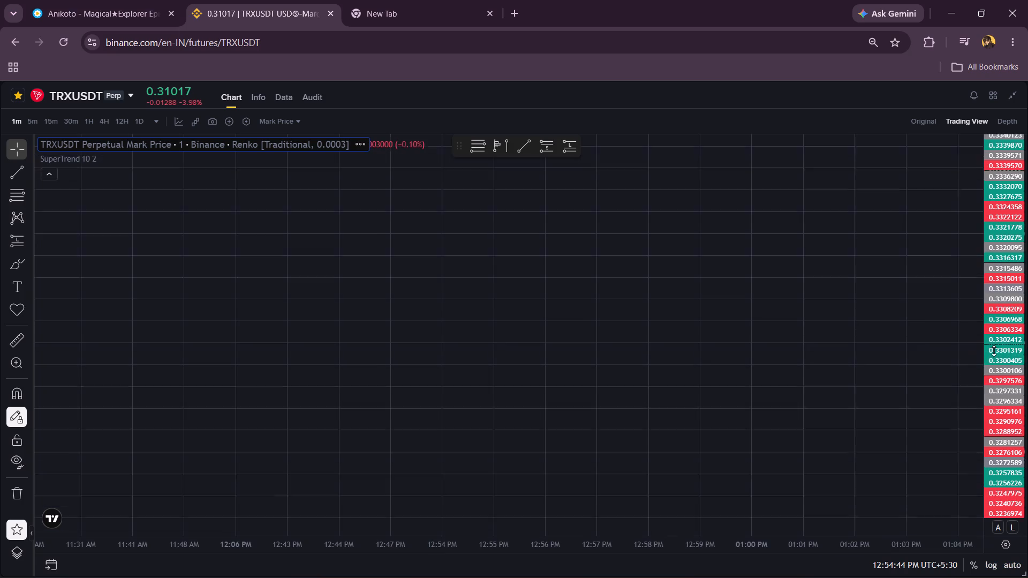
{"action": "scroll", "coordinate": [994, 351], "scroll_direction": "down", "scroll_amount": 14}
{"action": "scroll", "coordinate": [994, 351], "scroll_direction": "up", "scroll_amount": 10}
{"action": "scroll", "coordinate": [599, 441], "scroll_direction": "down", "scroll_amount": 13}
{"action": "scroll", "coordinate": [599, 441], "scroll_direction": "down", "scroll_amount": 9}
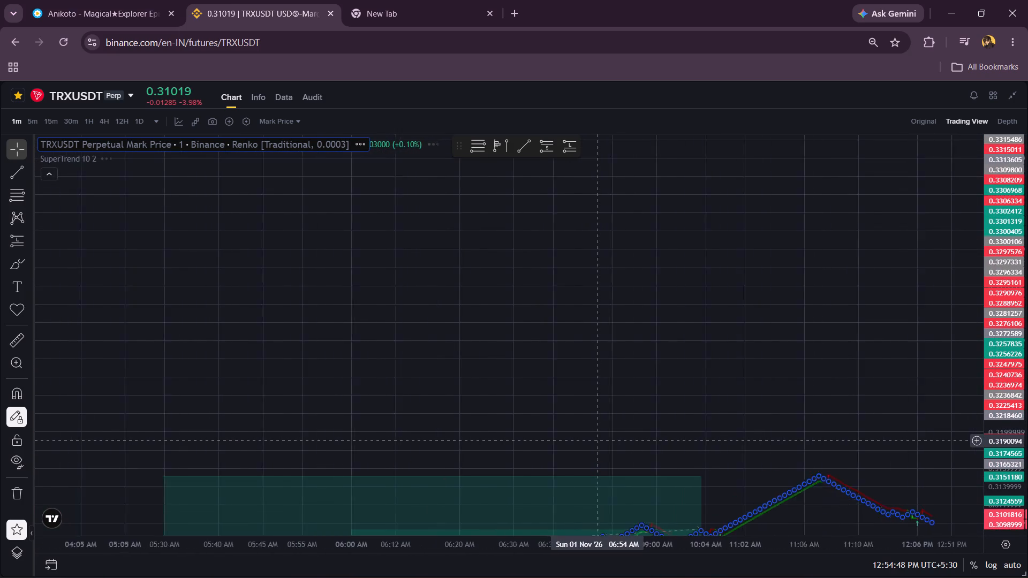
{"action": "scroll", "coordinate": [599, 441], "scroll_direction": "down", "scroll_amount": 1}
{"action": "left_click", "coordinate": [464, 390]}
{"action": "scroll", "coordinate": [464, 390], "scroll_direction": "down", "scroll_amount": 4}
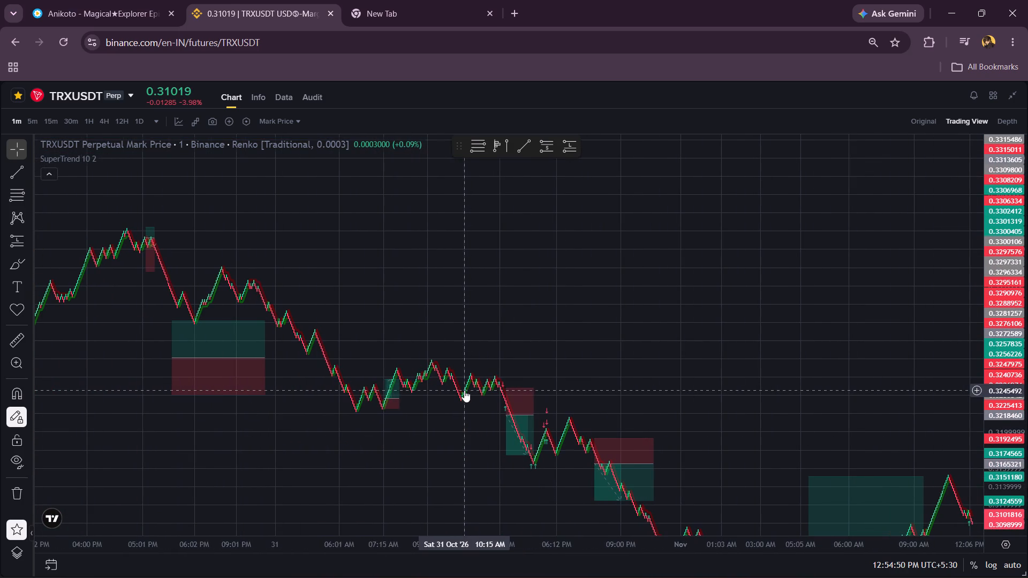
{"action": "scroll", "coordinate": [322, 404], "scroll_direction": "right", "scroll_amount": 6}
{"action": "scroll", "coordinate": [322, 404], "scroll_direction": "down", "scroll_amount": 9}
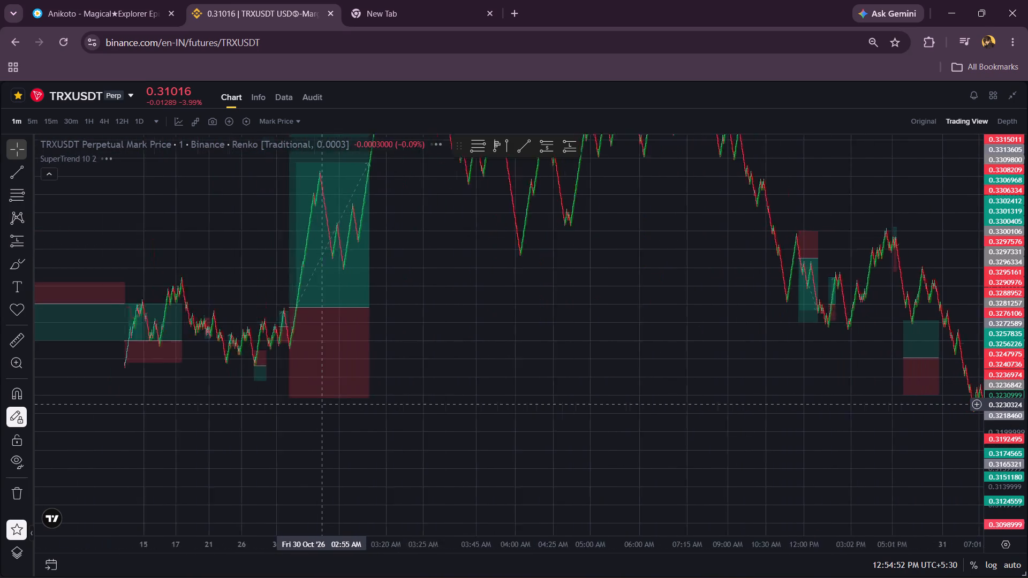
{"action": "scroll", "coordinate": [322, 404], "scroll_direction": "down", "scroll_amount": 1}
{"action": "scroll", "coordinate": [322, 404], "scroll_direction": "right", "scroll_amount": 2}
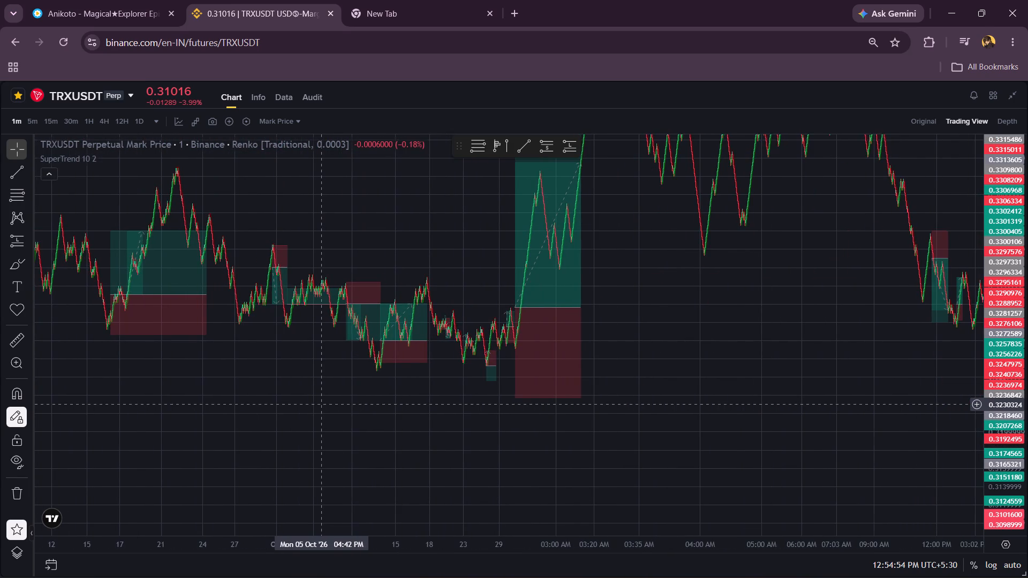
Review the October positions against the finer Renko swings, from the 30 October long back to early October.
{"action": "scroll", "coordinate": [322, 404], "scroll_direction": "right", "scroll_amount": 2}
{"action": "scroll", "coordinate": [322, 404], "scroll_direction": "up", "scroll_amount": 3}
{"action": "scroll", "coordinate": [322, 404], "scroll_direction": "right", "scroll_amount": 4}
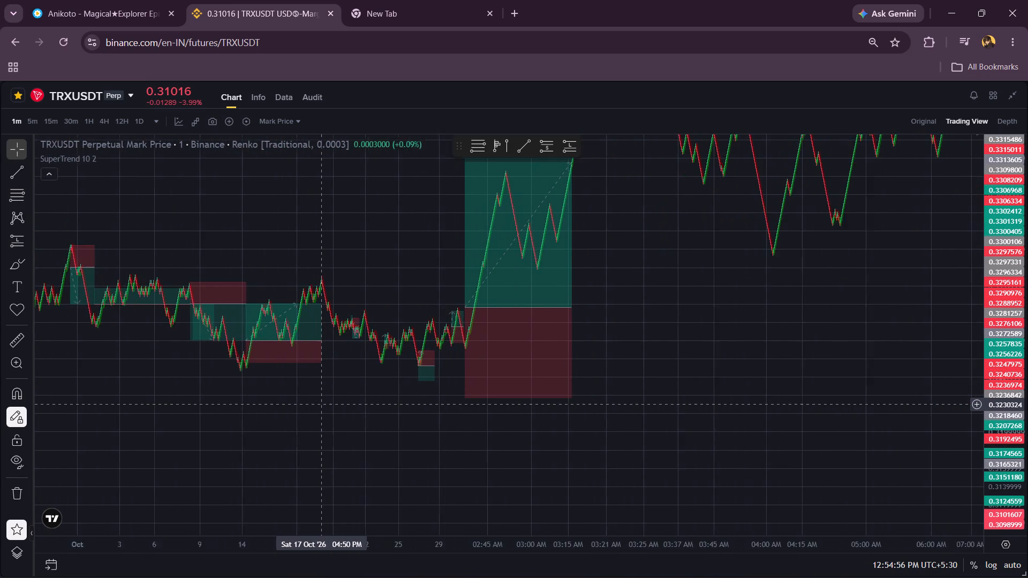
{"action": "scroll", "coordinate": [322, 404], "scroll_direction": "up", "scroll_amount": 3}
{"action": "scroll", "coordinate": [322, 404], "scroll_direction": "right", "scroll_amount": 4}
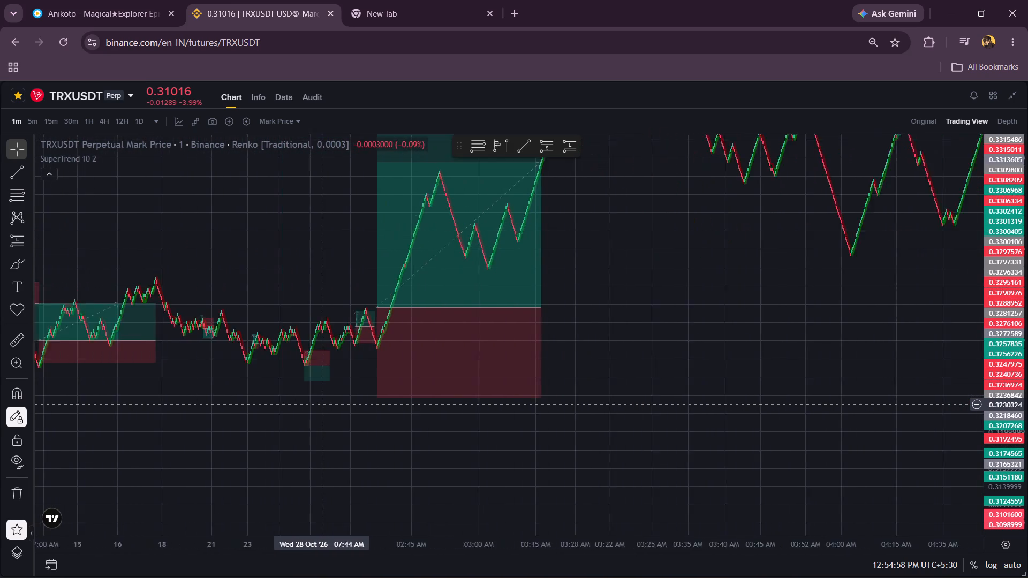
{"action": "scroll", "coordinate": [322, 404], "scroll_direction": "right", "scroll_amount": 3}
{"action": "scroll", "coordinate": [322, 404], "scroll_direction": "up", "scroll_amount": 2}
{"action": "scroll", "coordinate": [322, 404], "scroll_direction": "right", "scroll_amount": 4}
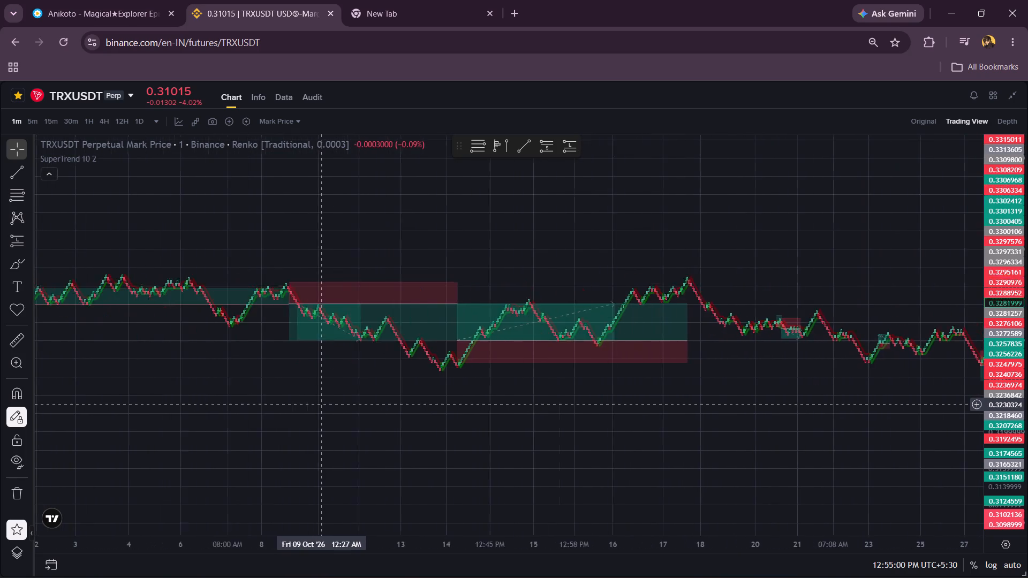
{"action": "scroll", "coordinate": [322, 404], "scroll_direction": "up", "scroll_amount": 7}
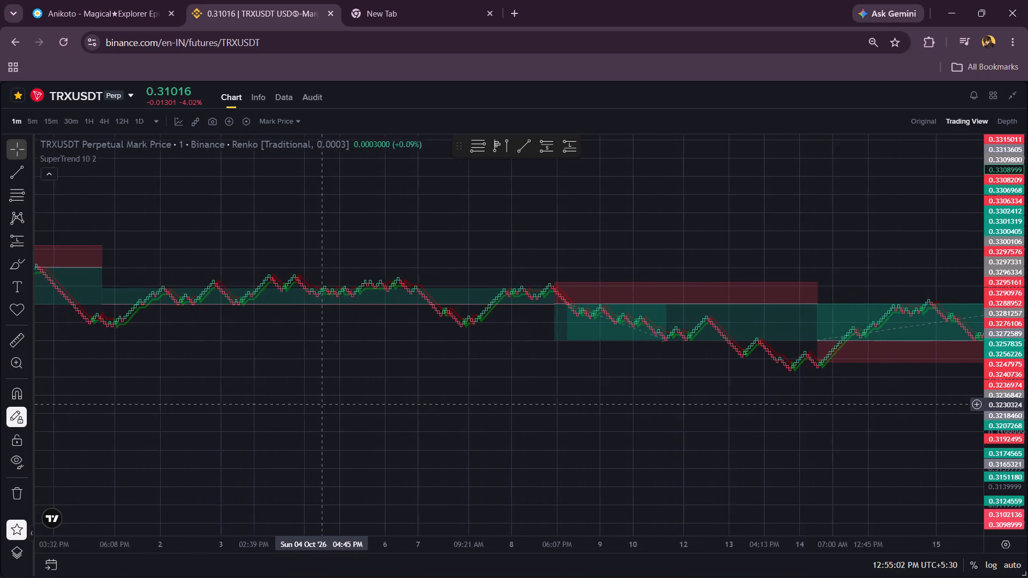
{"action": "scroll", "coordinate": [322, 404], "scroll_direction": "up", "scroll_amount": 2}
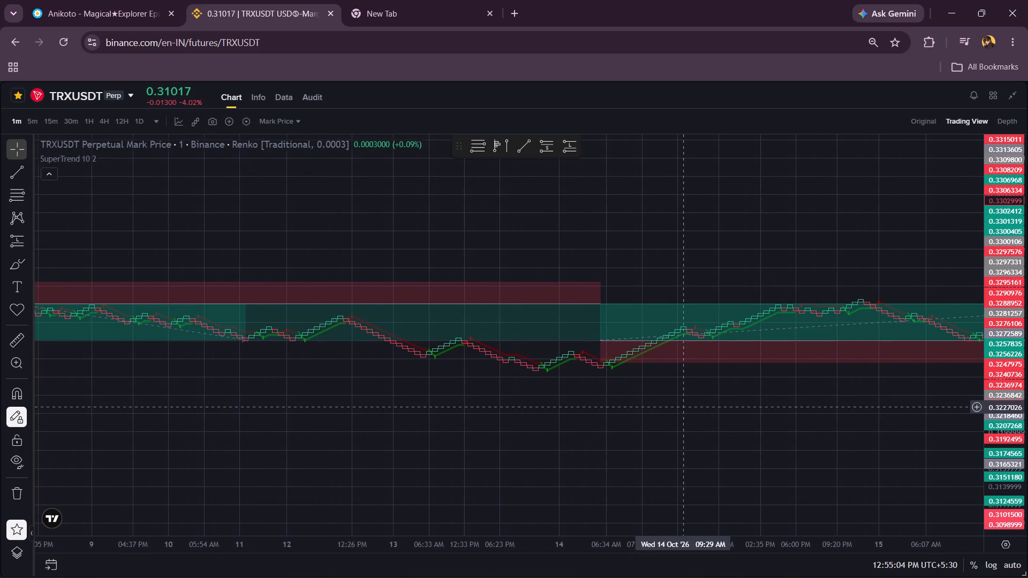
Examine the SuperTrend signals around the 8 October short and the 14 October long position.
{"action": "left_click_drag", "start_coordinate": [682, 407], "coordinate": [789, 332]}
{"action": "scroll", "coordinate": [1001, 348], "scroll_direction": "up", "scroll_amount": 2}
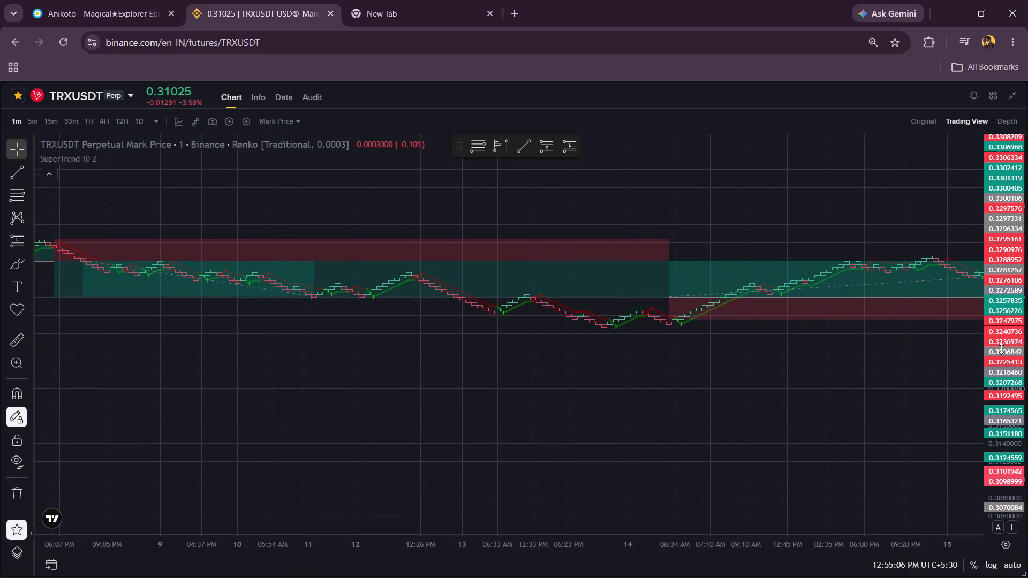
{"action": "scroll", "coordinate": [1001, 348], "scroll_direction": "up", "scroll_amount": 4}
{"action": "left_click_drag", "start_coordinate": [685, 410], "coordinate": [667, 490]}
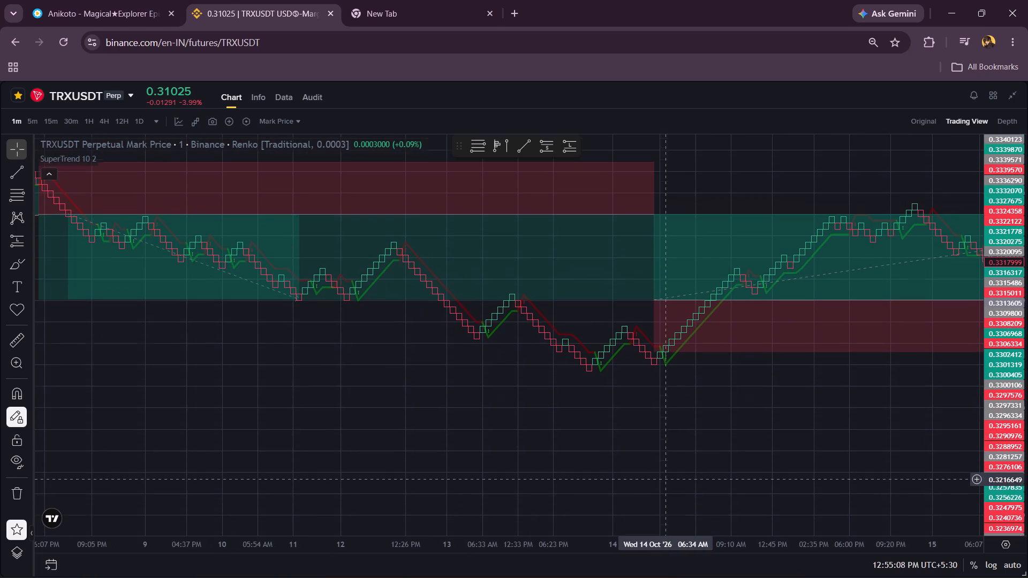
{"action": "left_click_drag", "start_coordinate": [667, 490], "coordinate": [667, 495]}
{"action": "scroll", "coordinate": [511, 474], "scroll_direction": "down", "scroll_amount": 2}
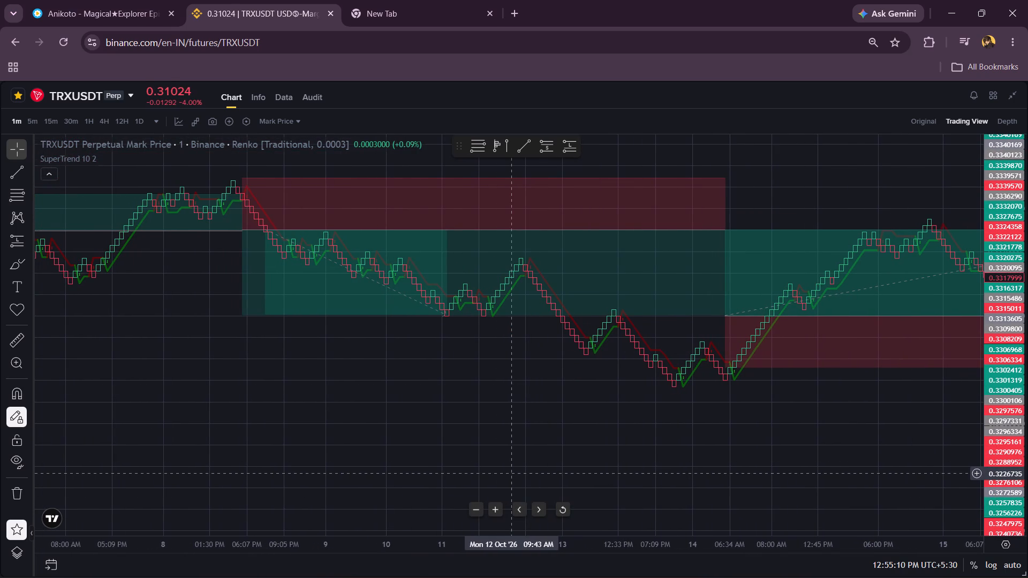
{"action": "left_click", "coordinate": [389, 362]}
{"action": "scroll", "coordinate": [389, 362], "scroll_direction": "left", "scroll_amount": 5}
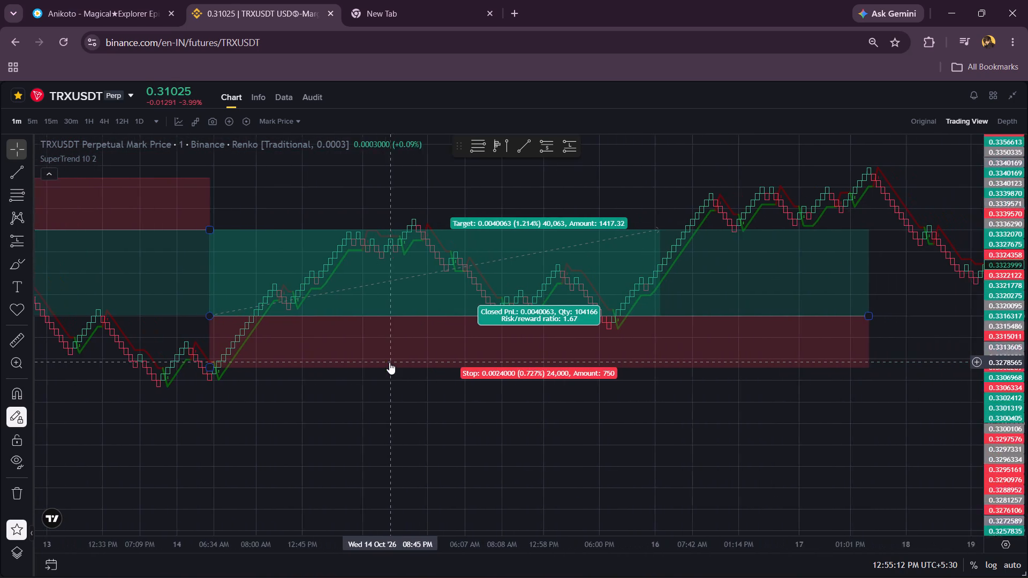
Examine the SuperTrend flips around the small positions marked on 20 and 23 October.
{"action": "scroll", "coordinate": [389, 362], "scroll_direction": "left", "scroll_amount": 7}
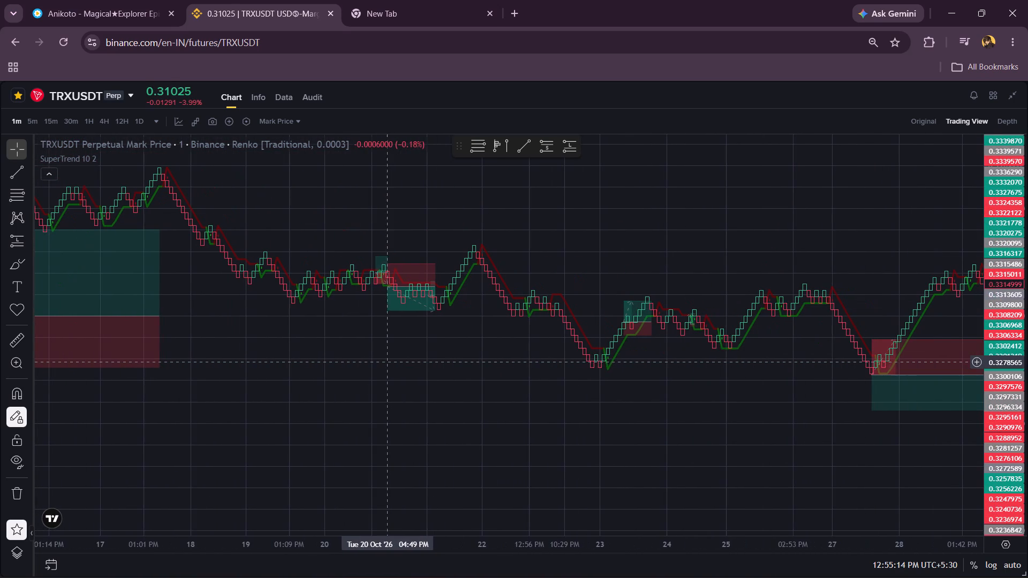
{"action": "scroll", "coordinate": [389, 362], "scroll_direction": "up", "scroll_amount": 2}
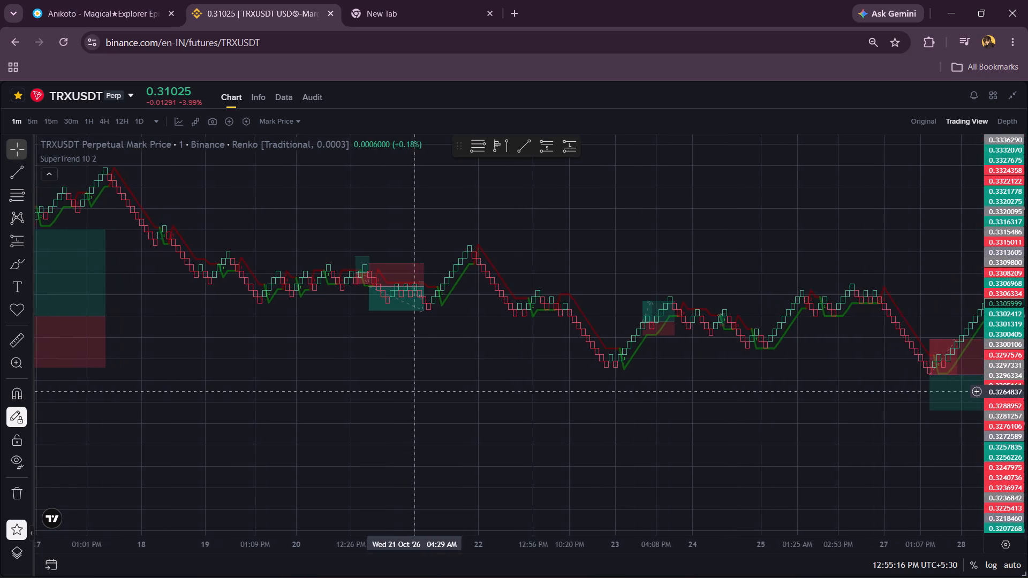
{"action": "scroll", "coordinate": [415, 392], "scroll_direction": "right", "scroll_amount": 5}
{"action": "scroll", "coordinate": [415, 392], "scroll_direction": "up", "scroll_amount": 2}
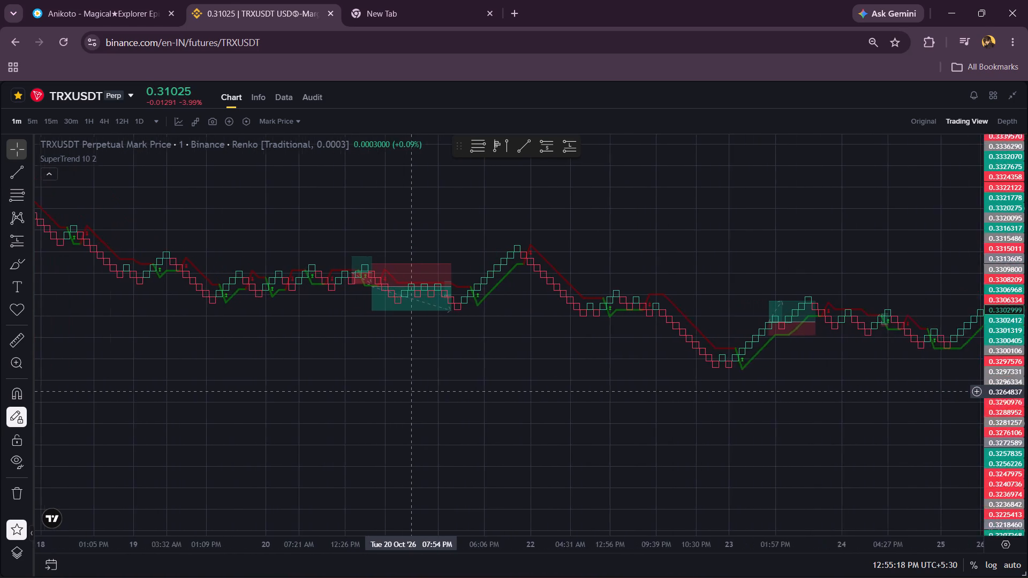
{"action": "scroll", "coordinate": [415, 392], "scroll_direction": "up", "scroll_amount": 3}
{"action": "scroll", "coordinate": [415, 392], "scroll_direction": "right", "scroll_amount": 3}
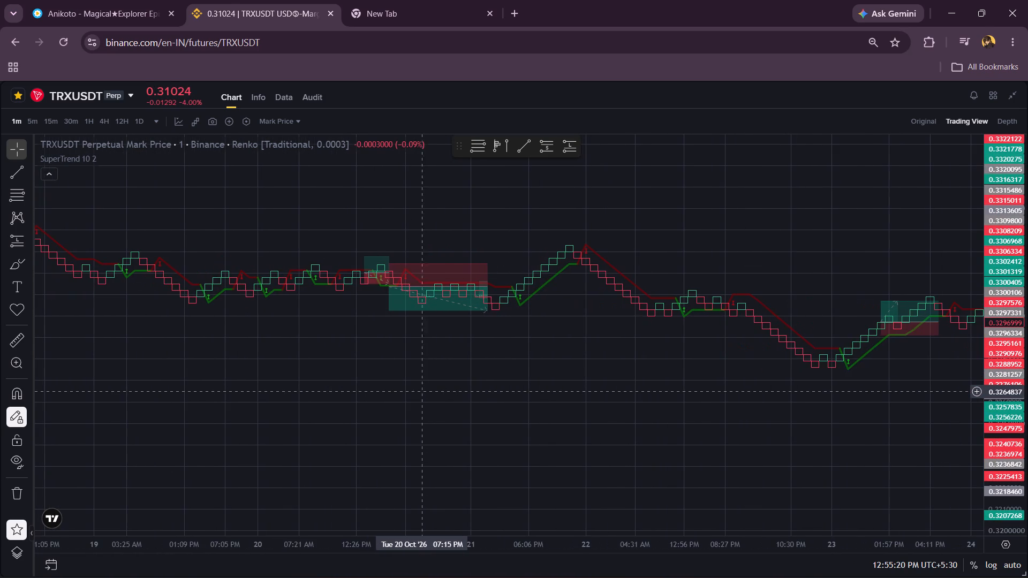
{"action": "scroll", "coordinate": [1011, 260], "scroll_direction": "up", "scroll_amount": 7}
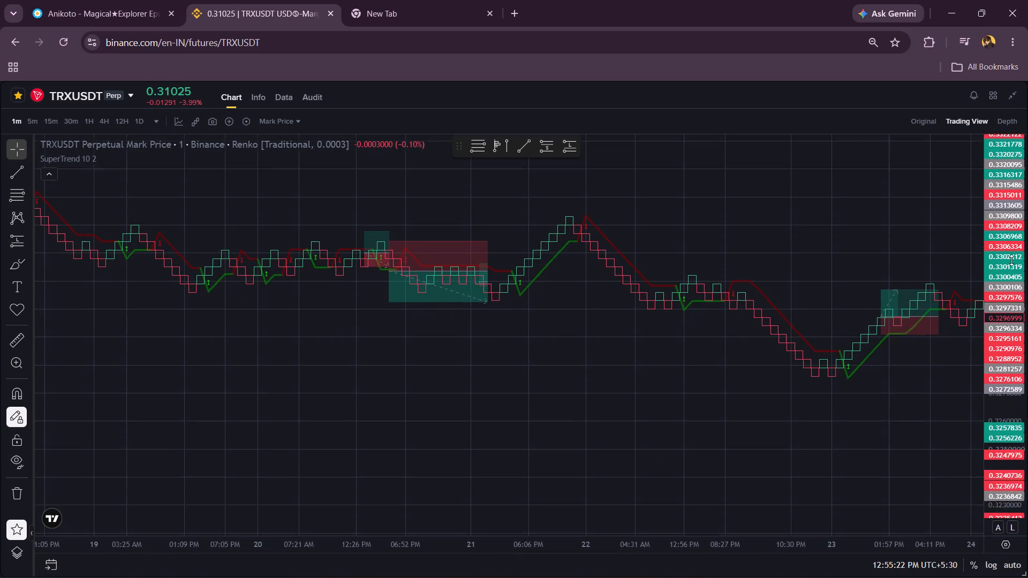
{"action": "scroll", "coordinate": [1011, 260], "scroll_direction": "up", "scroll_amount": 8}
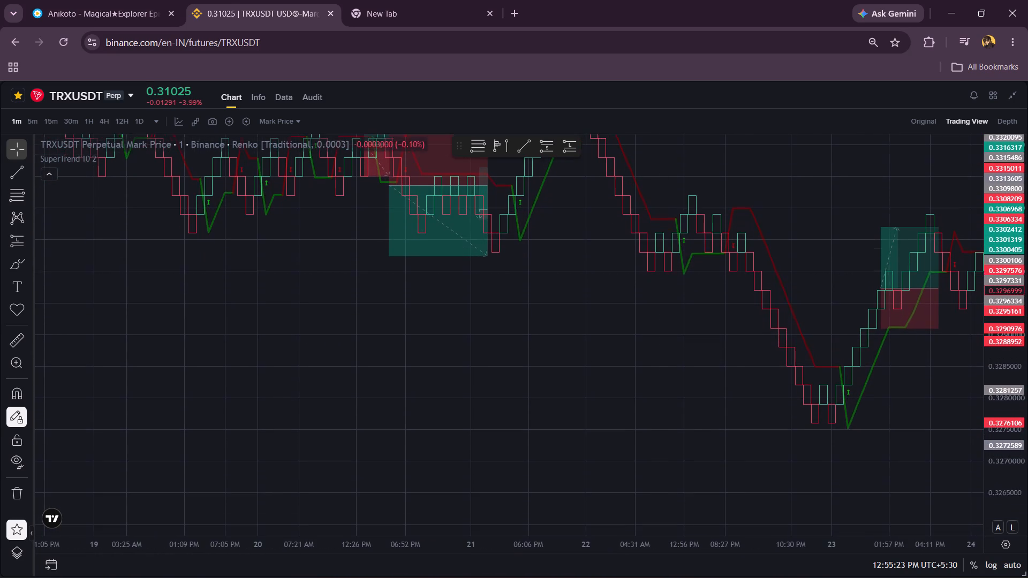